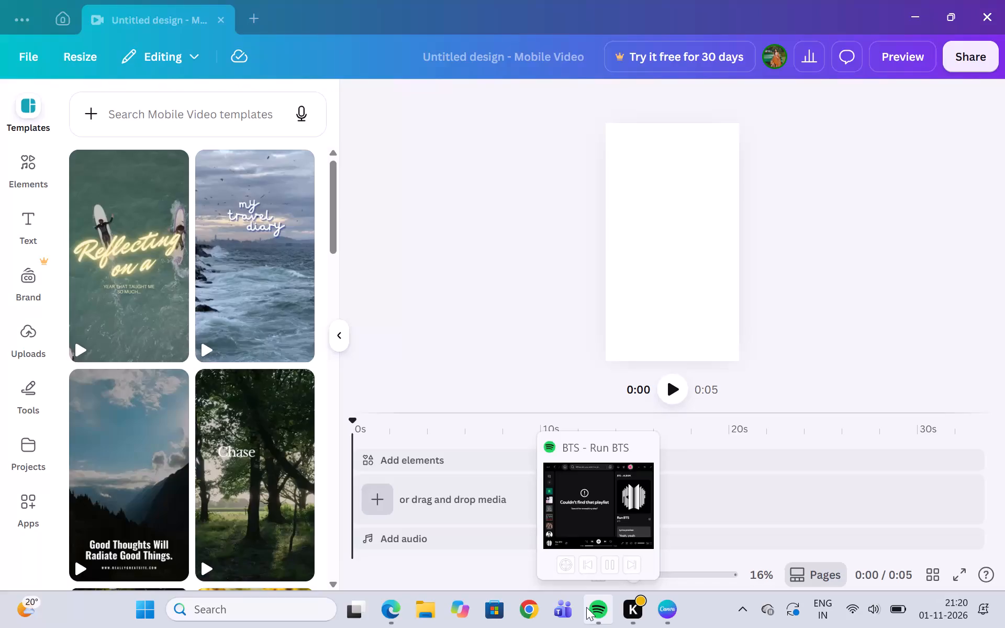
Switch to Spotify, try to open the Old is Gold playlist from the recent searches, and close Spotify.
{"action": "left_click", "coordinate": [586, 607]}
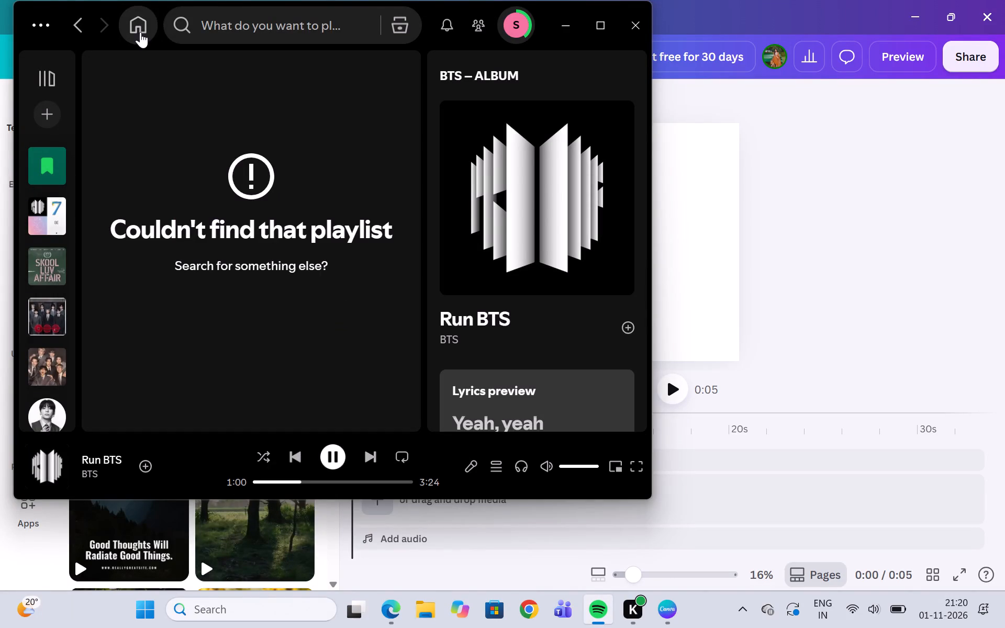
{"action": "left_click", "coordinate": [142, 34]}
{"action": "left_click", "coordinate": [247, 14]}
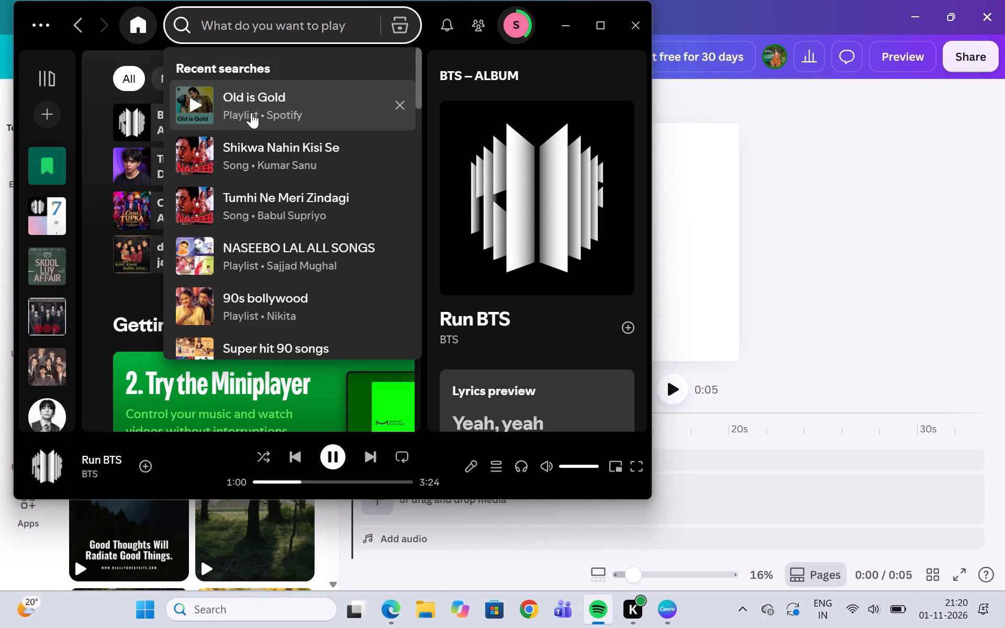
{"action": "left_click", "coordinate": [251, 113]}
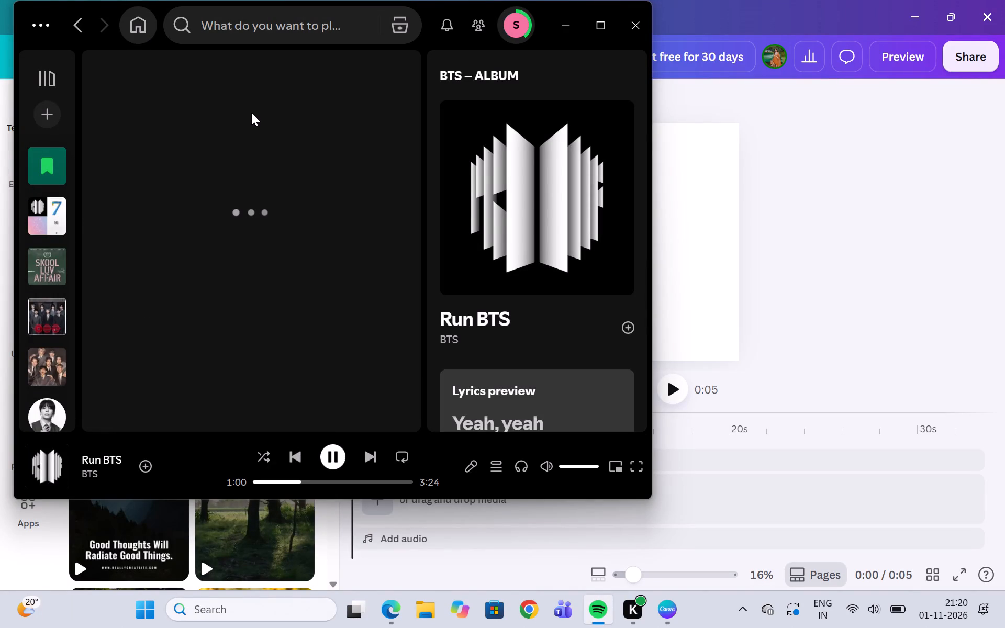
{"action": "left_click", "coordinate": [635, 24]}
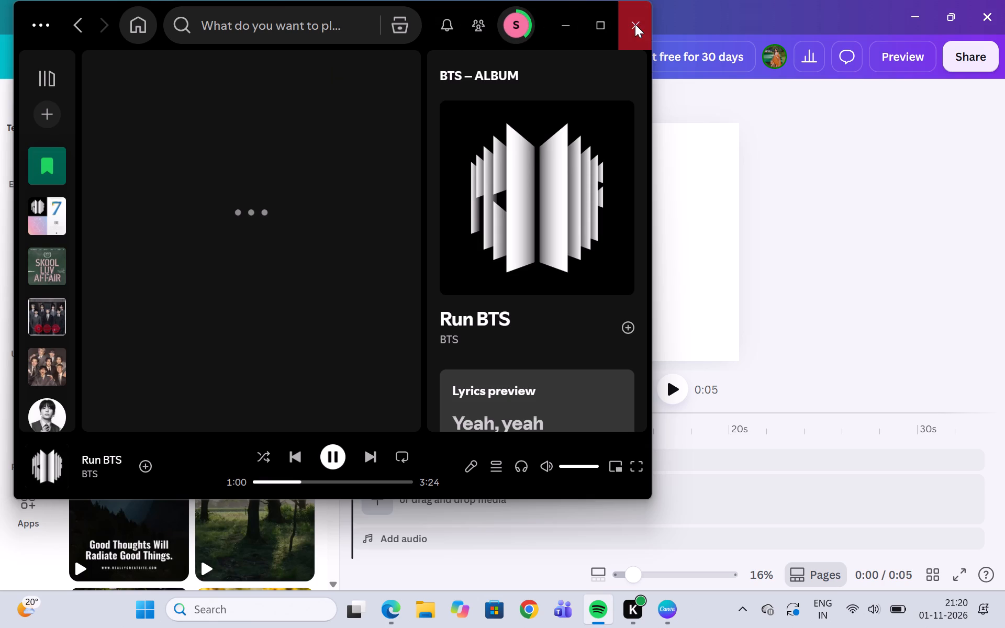
Relaunch Spotify, open the Old is Gold playlist from the recent searches, dismiss the Premium offer and start playback.
{"action": "left_click", "coordinate": [178, 607]}
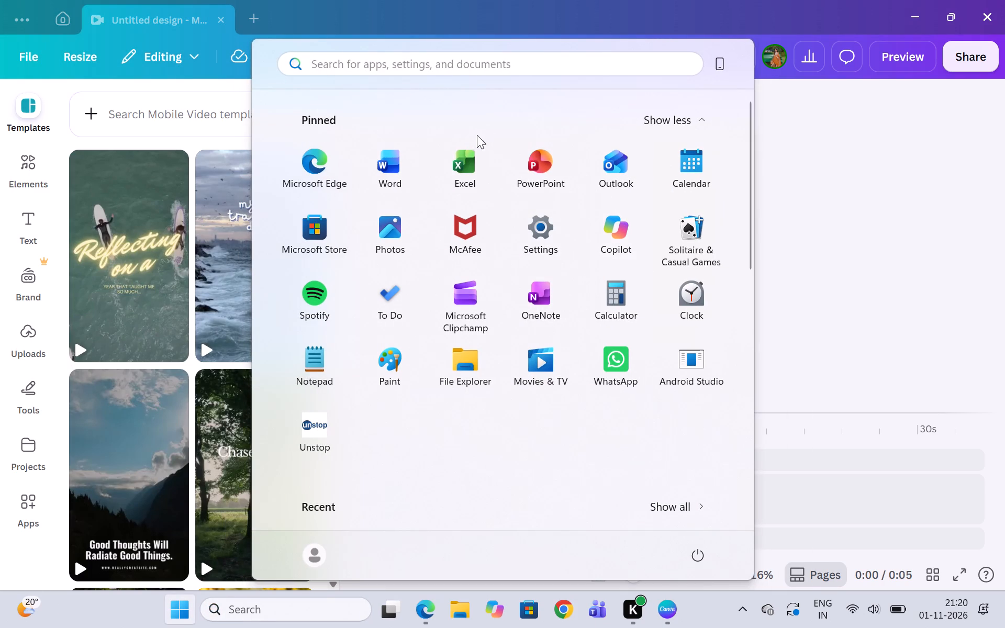
{"action": "left_click", "coordinate": [310, 285]}
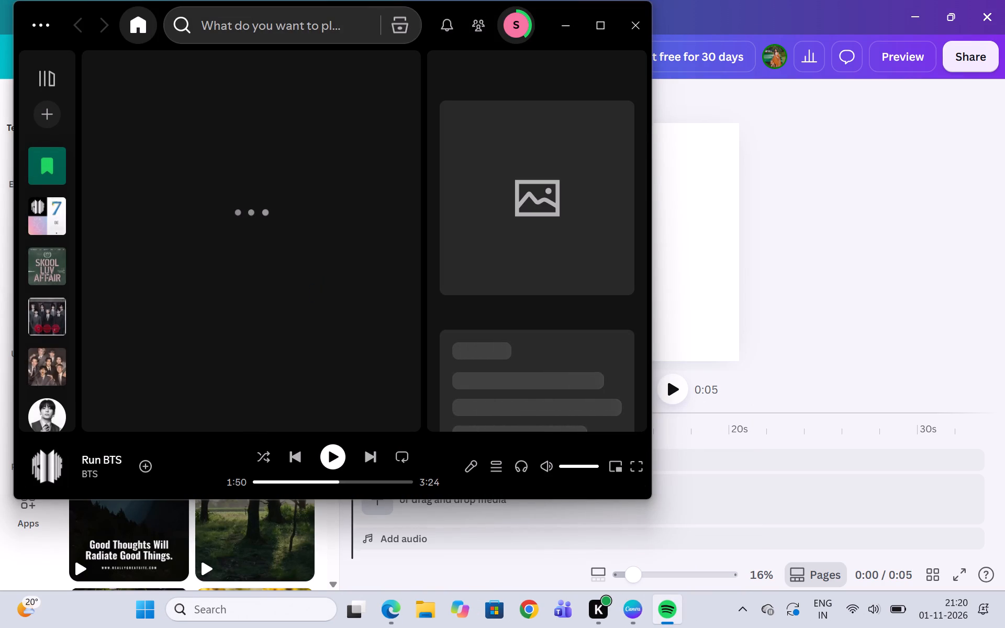
{"action": "left_click", "coordinate": [327, 15]}
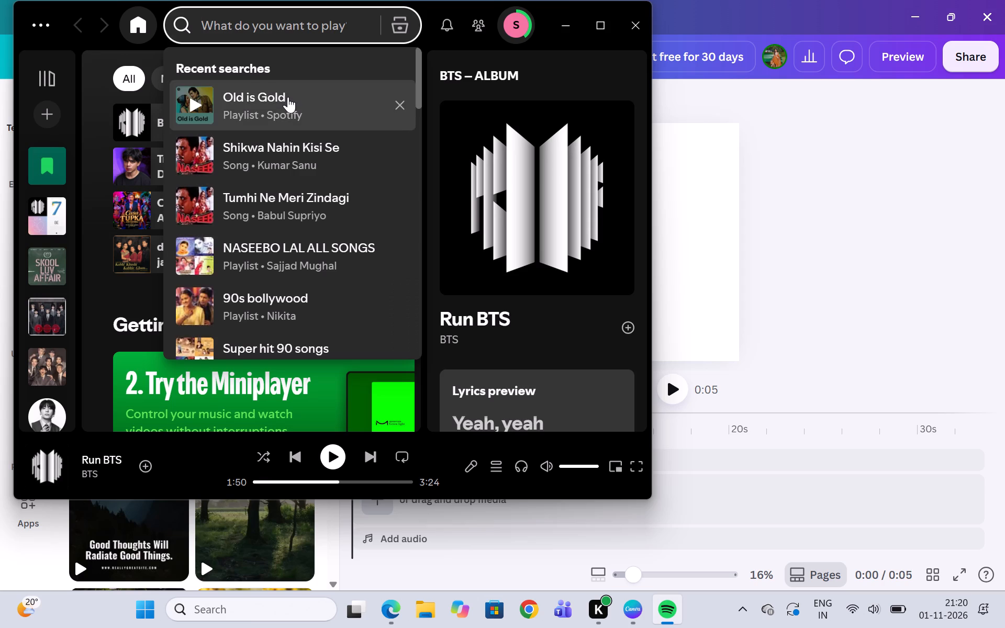
{"action": "left_click", "coordinate": [288, 97]}
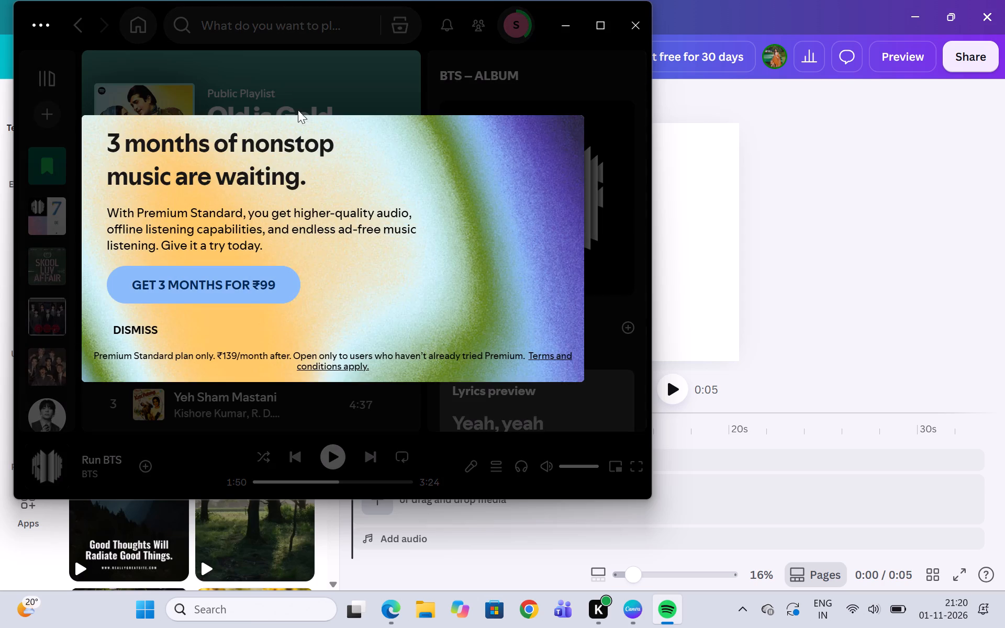
{"action": "left_click", "coordinate": [144, 332]}
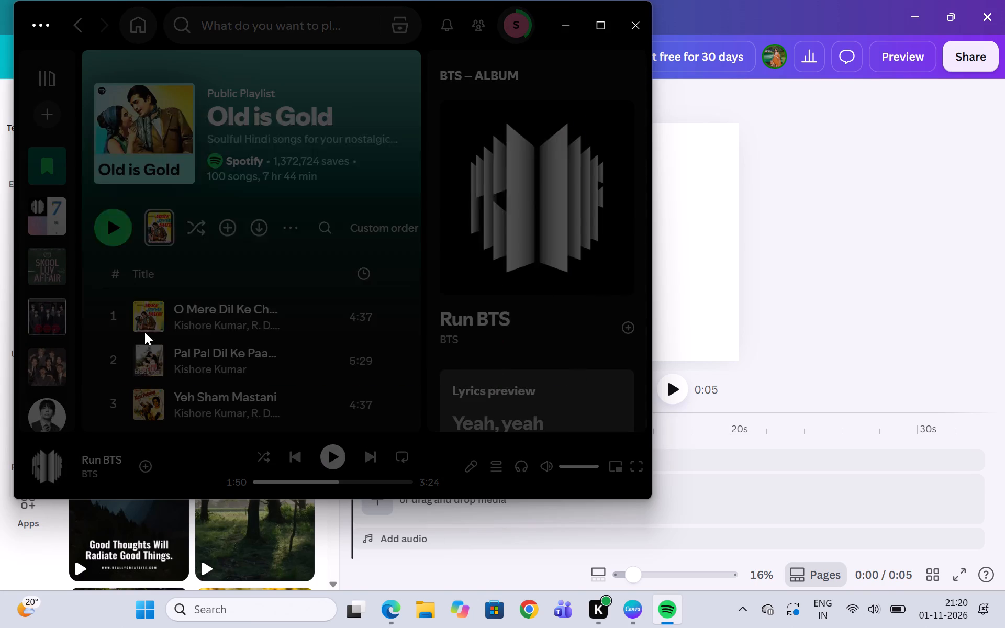
{"action": "left_click", "coordinate": [113, 319]}
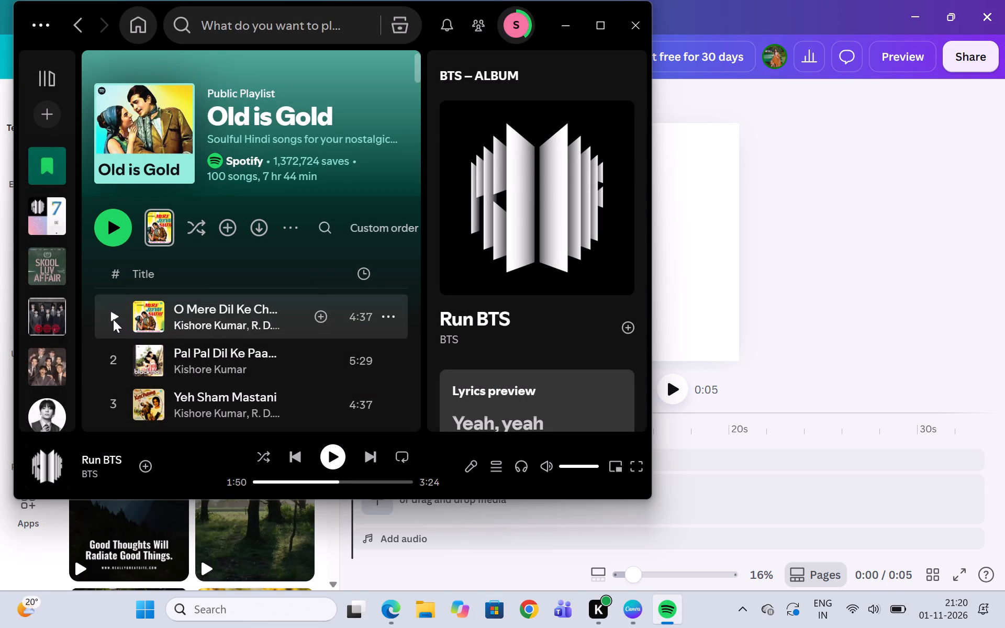
{"action": "left_click", "coordinate": [114, 240]}
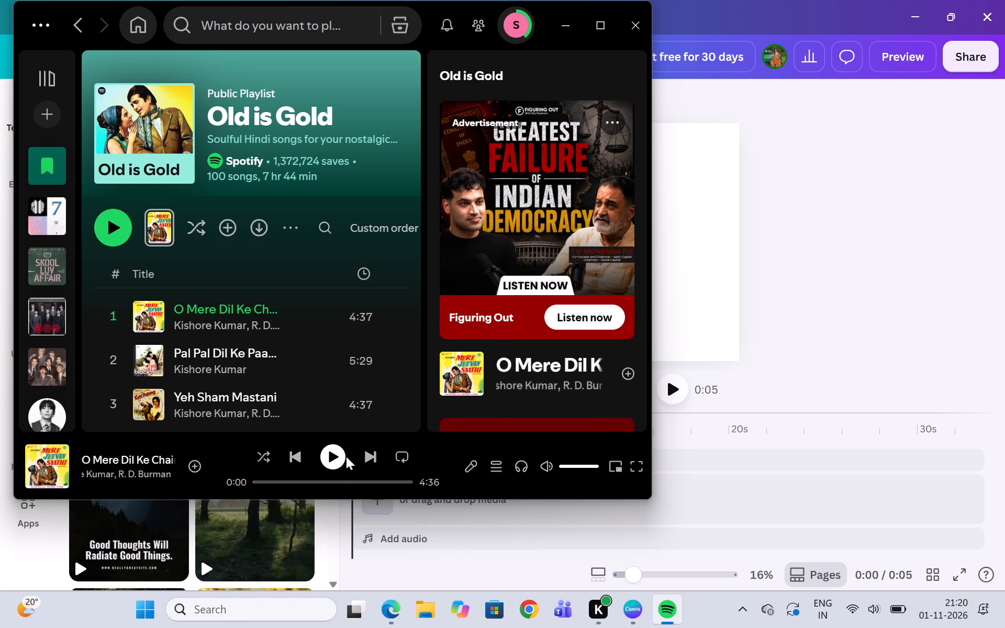
{"action": "left_click", "coordinate": [330, 457]}
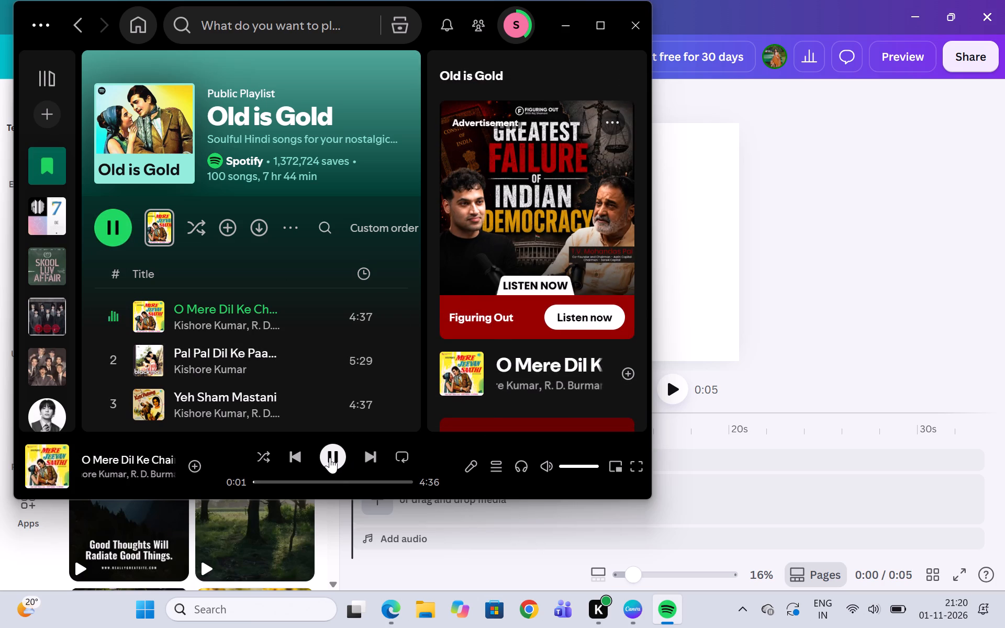
Back in Canva, add the "Finding peace" page from the Yellow Black Minimal End of Year Reflection template and preview it.
{"action": "left_click", "coordinate": [791, 147]}
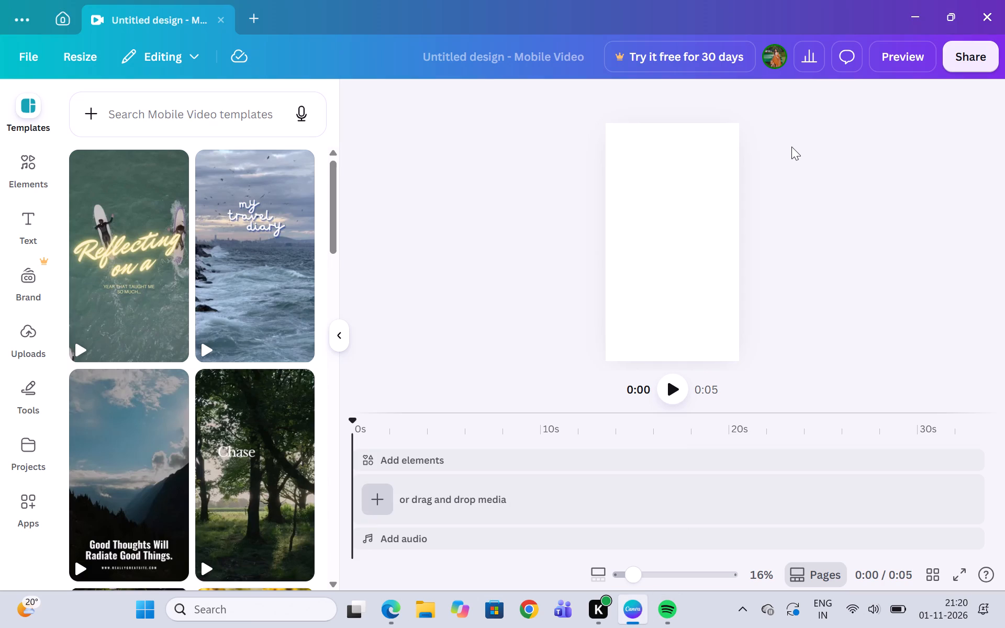
{"action": "left_click", "coordinate": [164, 259]}
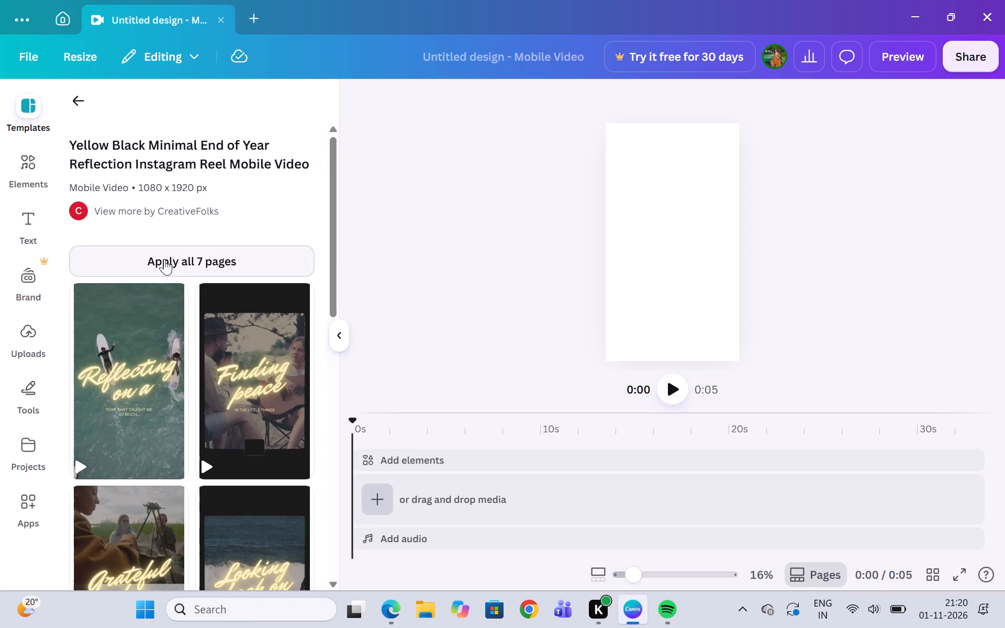
{"action": "left_click_drag", "start_coordinate": [140, 339], "coordinate": [570, 285]}
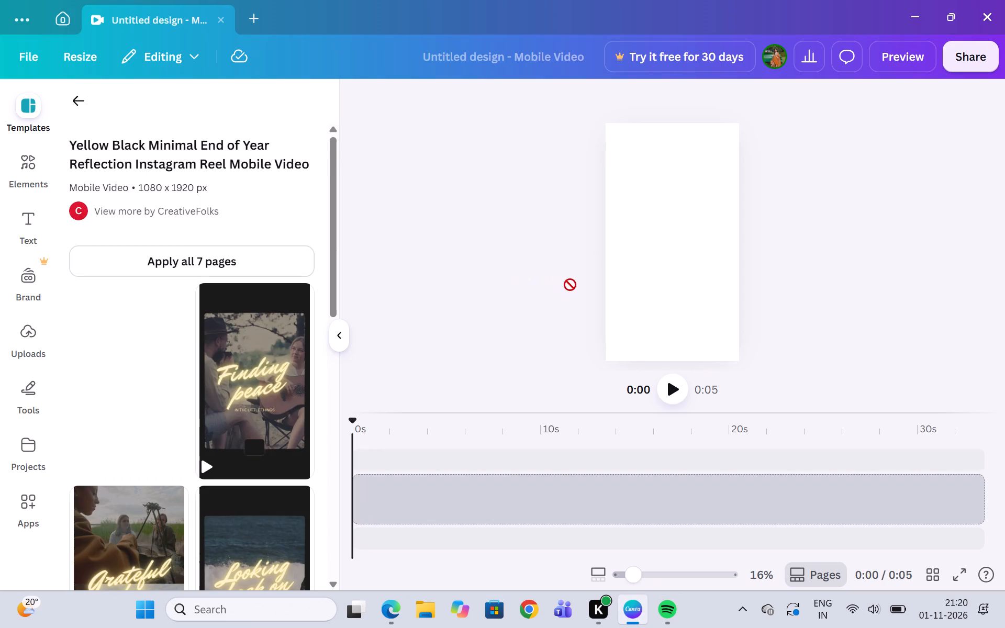
{"action": "left_click_drag", "start_coordinate": [570, 285], "coordinate": [572, 284]}
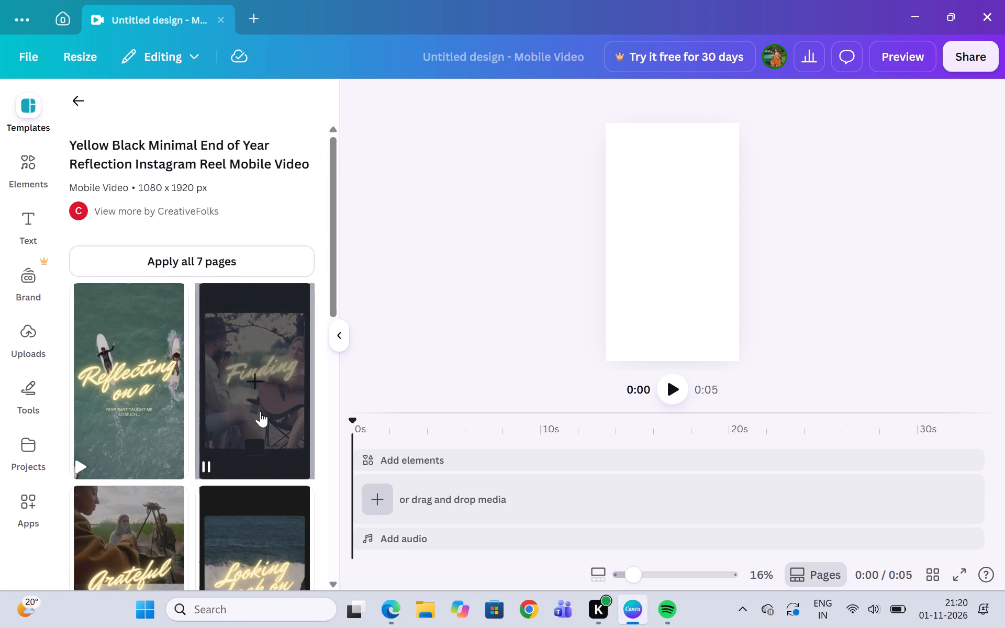
{"action": "scroll", "coordinate": [260, 411], "scroll_direction": "down", "scroll_amount": 1}
{"action": "left_click", "coordinate": [254, 346]}
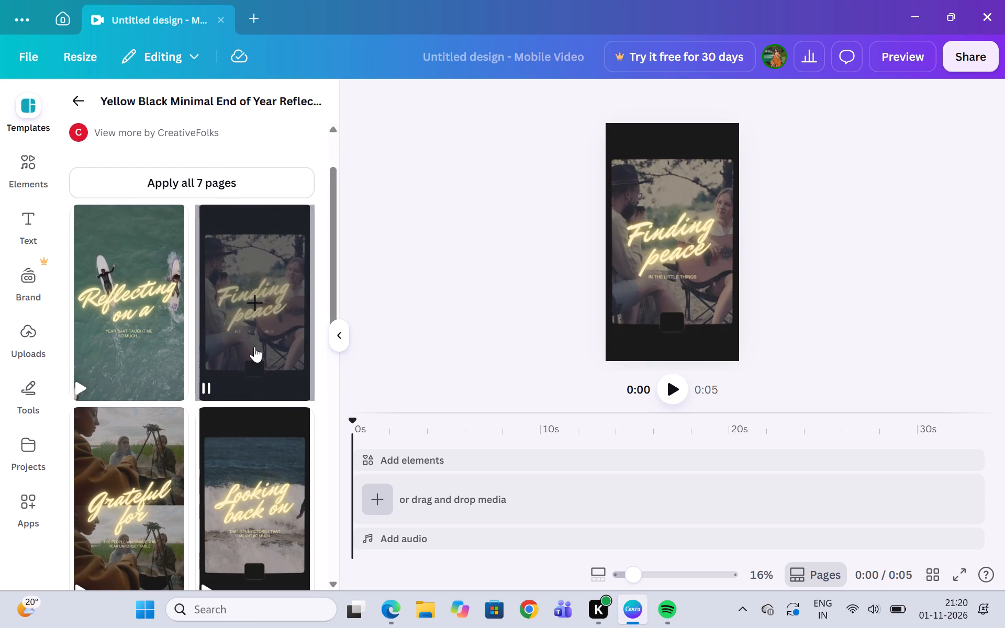
{"action": "left_click", "coordinate": [675, 386]}
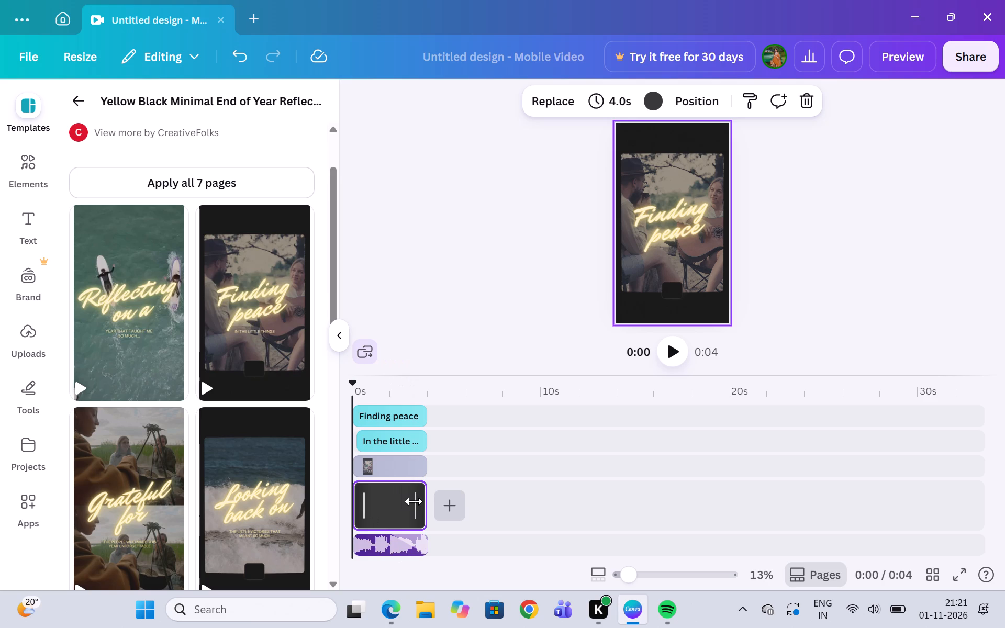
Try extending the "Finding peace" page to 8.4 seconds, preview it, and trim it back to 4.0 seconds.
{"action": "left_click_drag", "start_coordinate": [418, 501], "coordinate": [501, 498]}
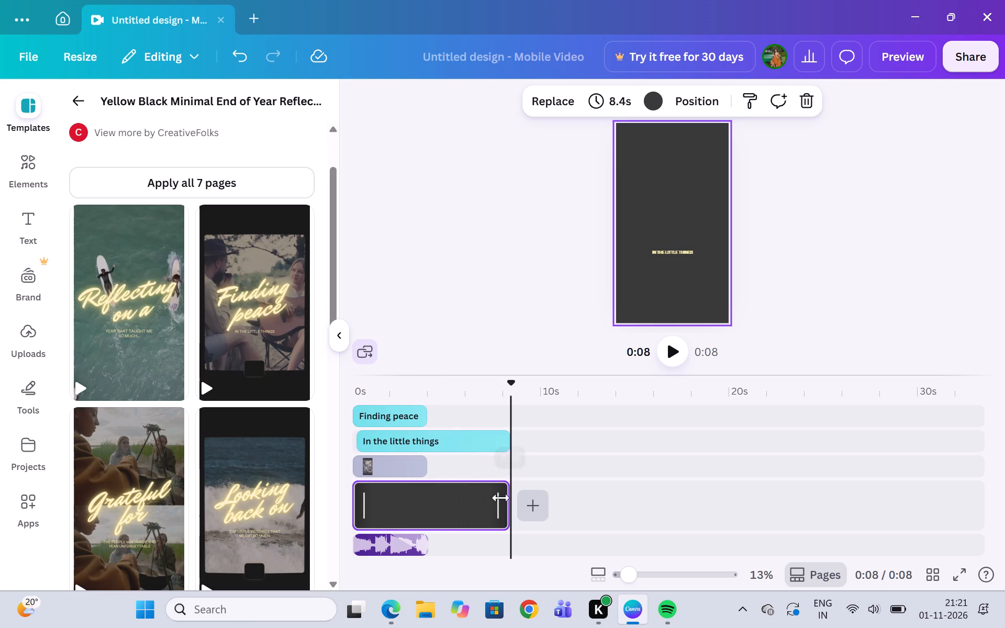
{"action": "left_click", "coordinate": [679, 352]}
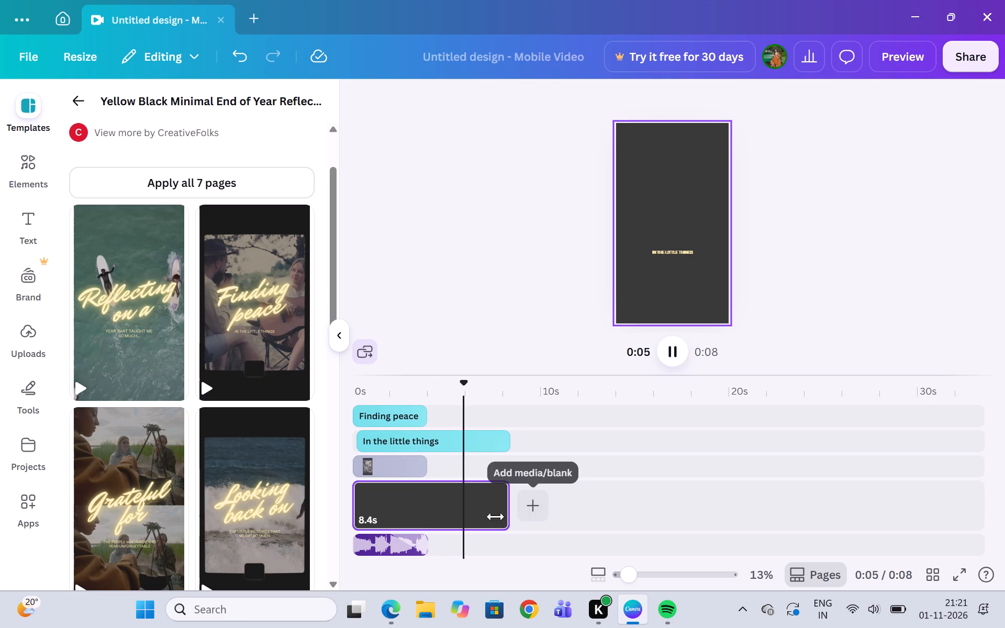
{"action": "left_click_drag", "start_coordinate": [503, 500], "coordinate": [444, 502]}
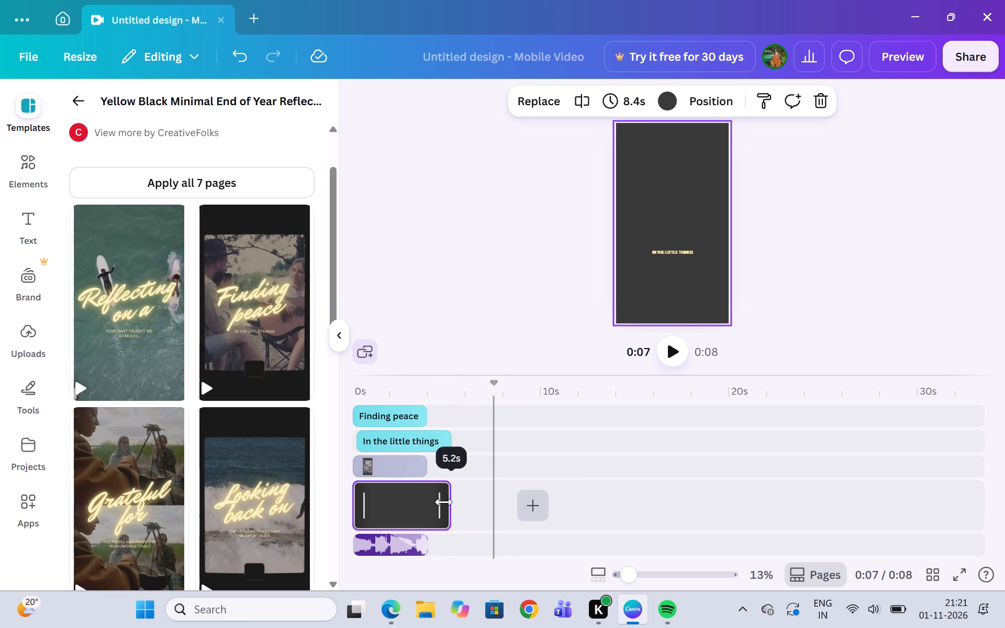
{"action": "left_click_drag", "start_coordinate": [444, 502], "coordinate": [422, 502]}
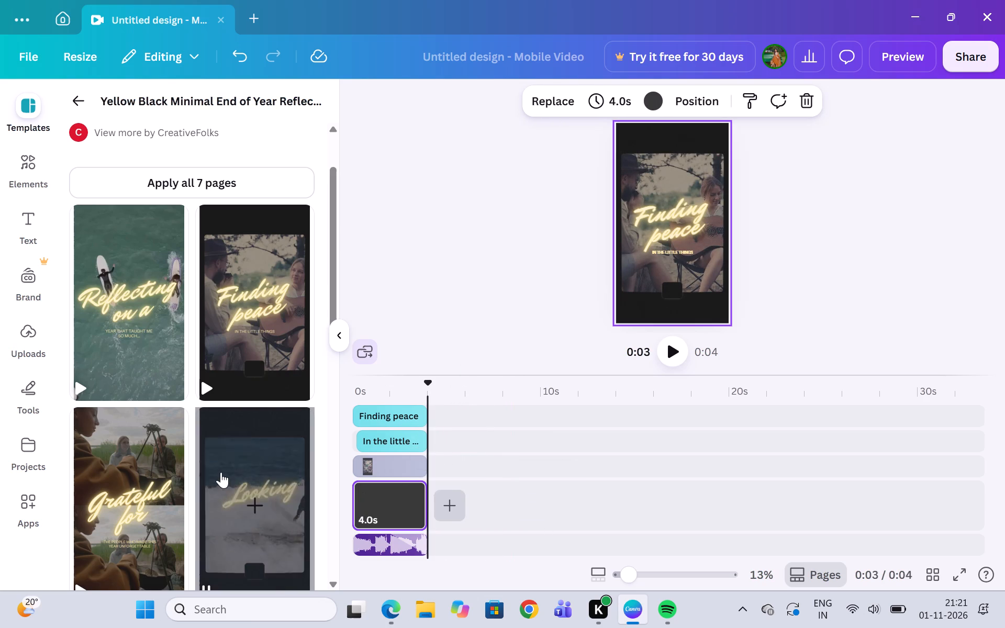
Add the template's "The journey" page after the "Finding peace" page and play the video as a preview.
{"action": "scroll", "coordinate": [221, 472], "scroll_direction": "down", "scroll_amount": 2}
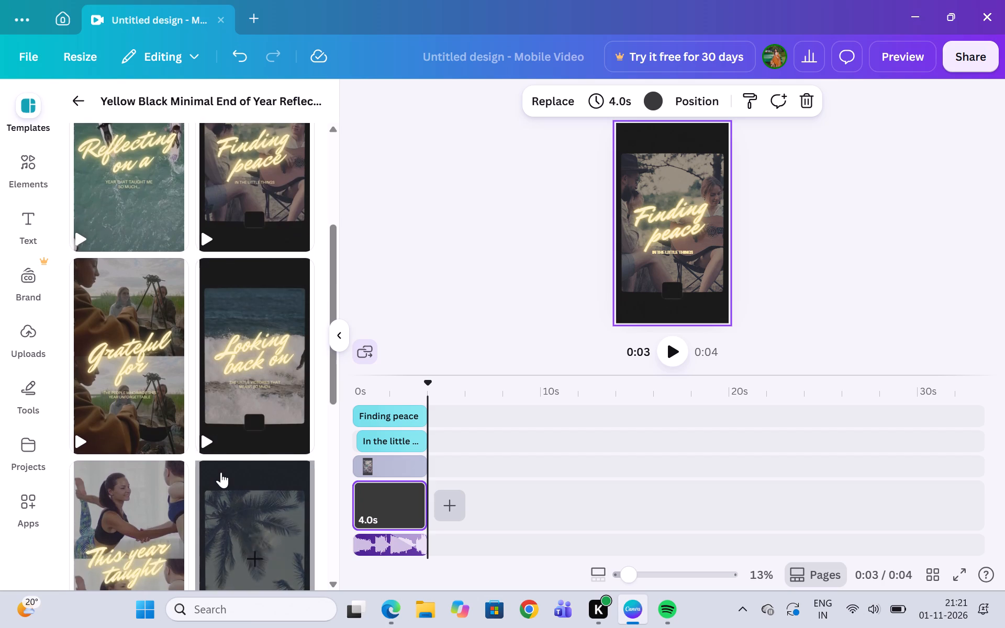
{"action": "scroll", "coordinate": [221, 472], "scroll_direction": "down", "scroll_amount": 2}
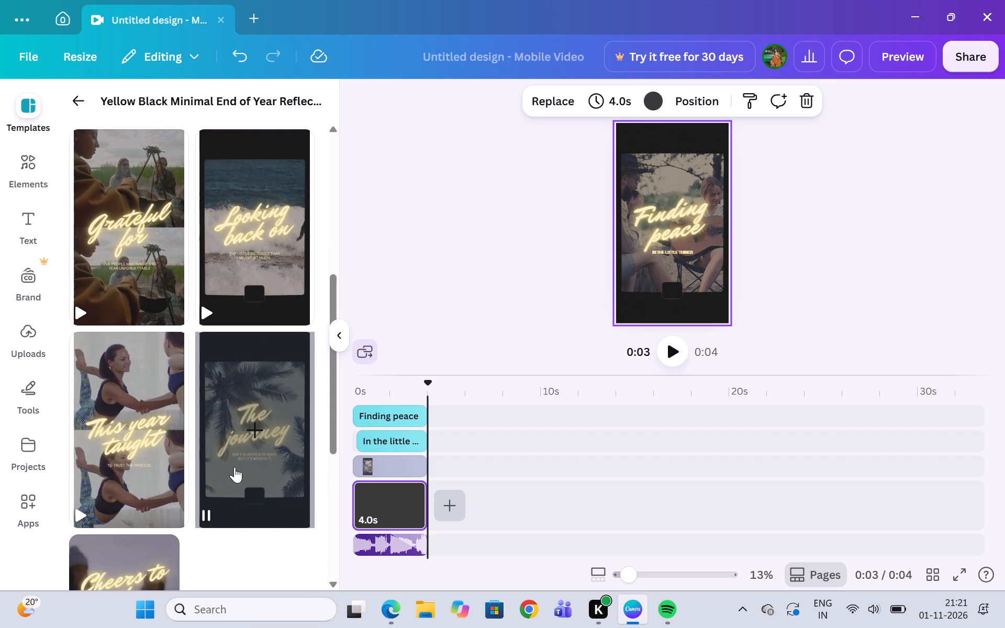
{"action": "left_click", "coordinate": [247, 461]}
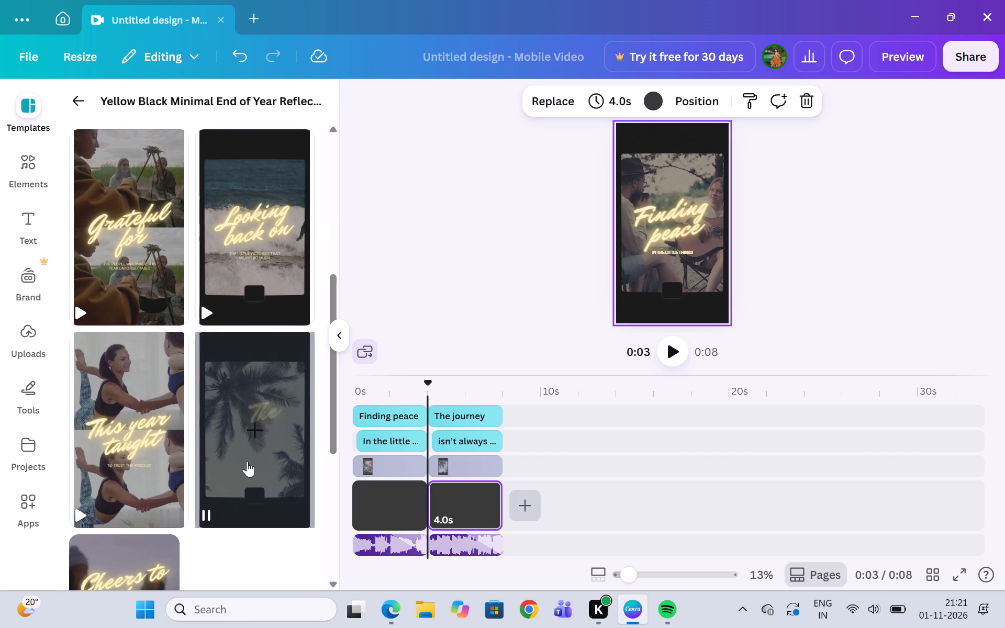
{"action": "left_click", "coordinate": [392, 506]}
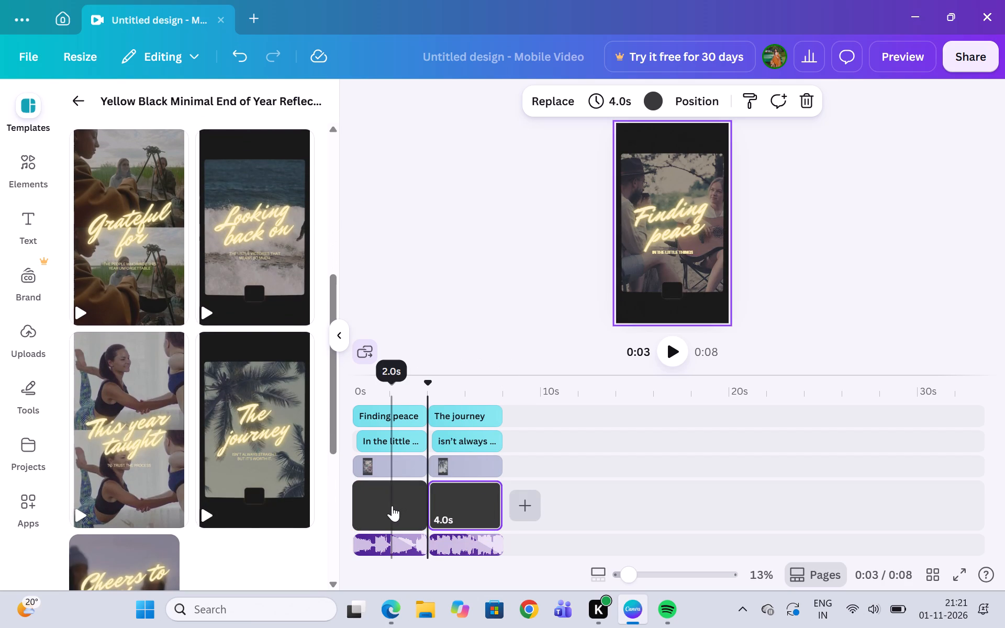
{"action": "left_click", "coordinate": [679, 350]}
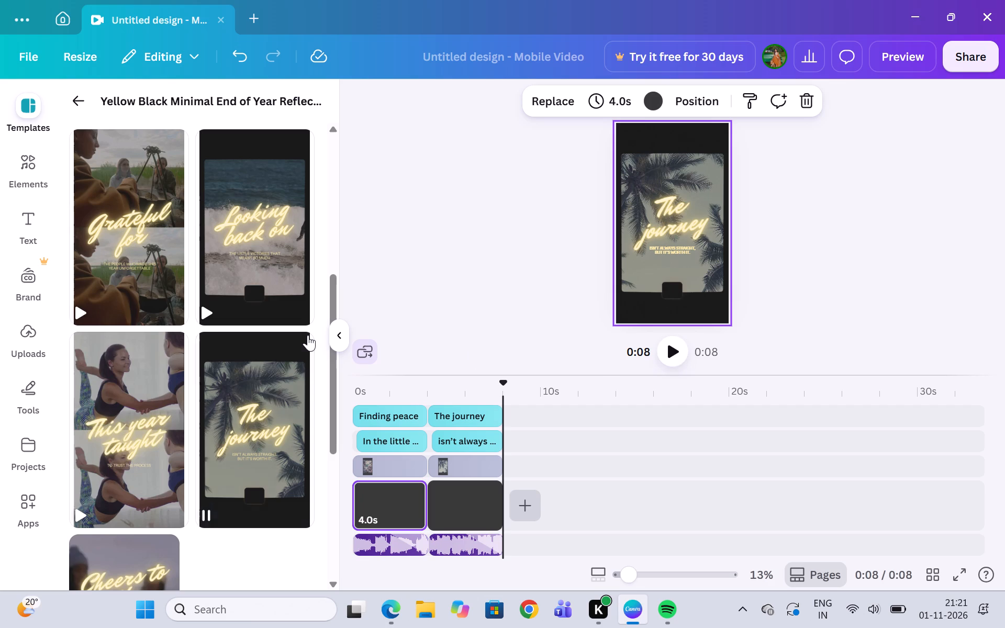
Add the template's "Cheers to the" lantern page at the end of the video timeline.
{"action": "scroll", "coordinate": [223, 319], "scroll_direction": "down", "scroll_amount": 3}
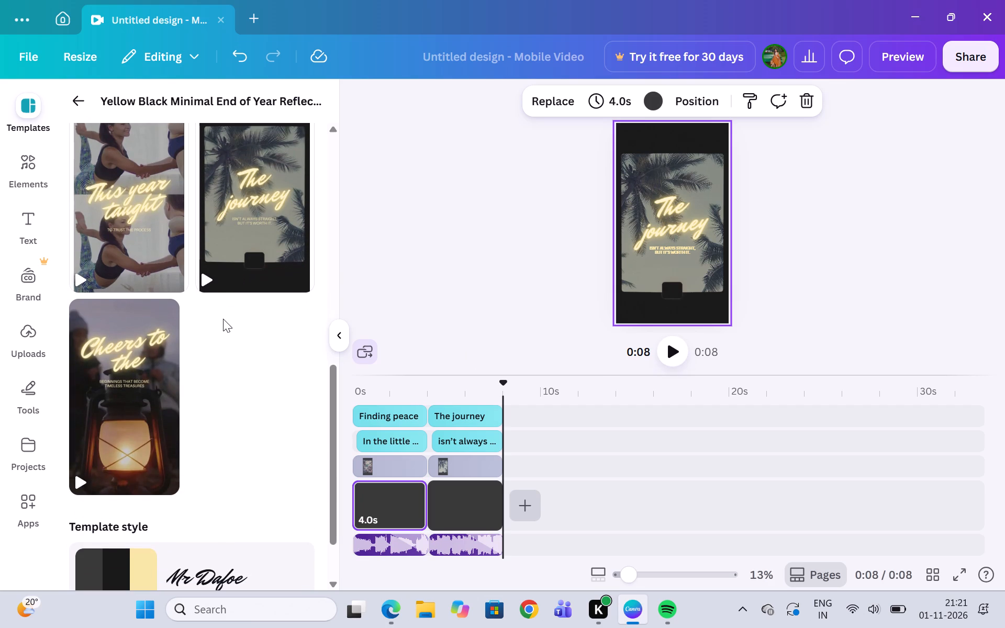
{"action": "scroll", "coordinate": [223, 319], "scroll_direction": "up", "scroll_amount": 4}
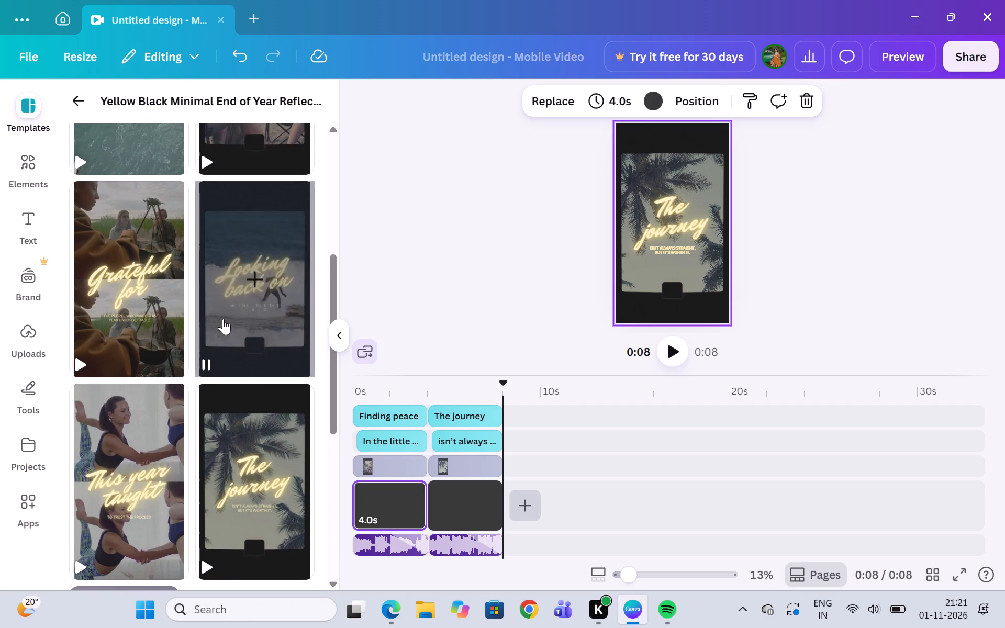
{"action": "scroll", "coordinate": [138, 361], "scroll_direction": "down", "scroll_amount": 3}
{"action": "left_click", "coordinate": [132, 425]}
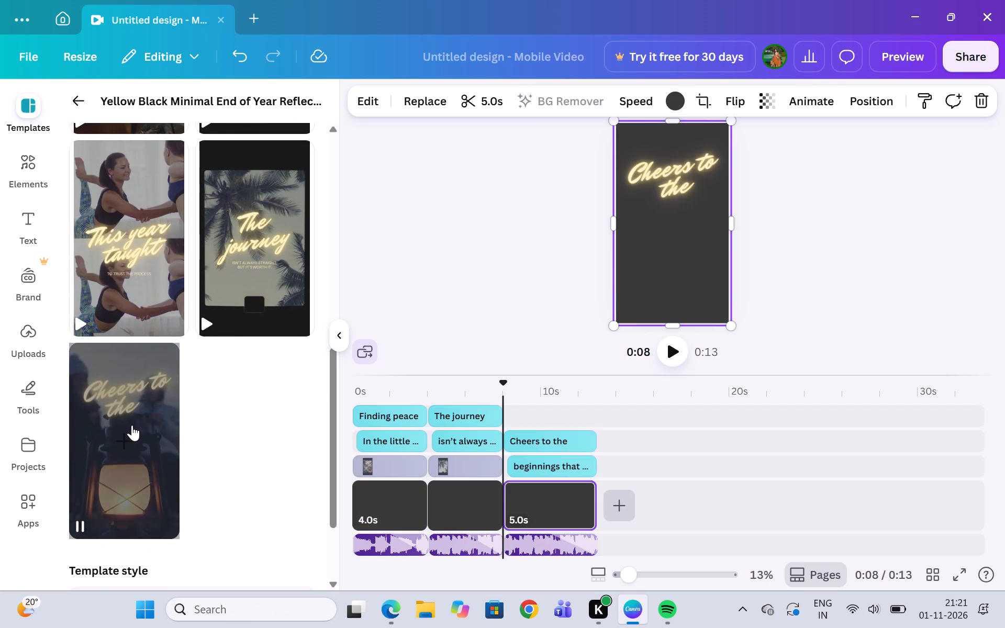
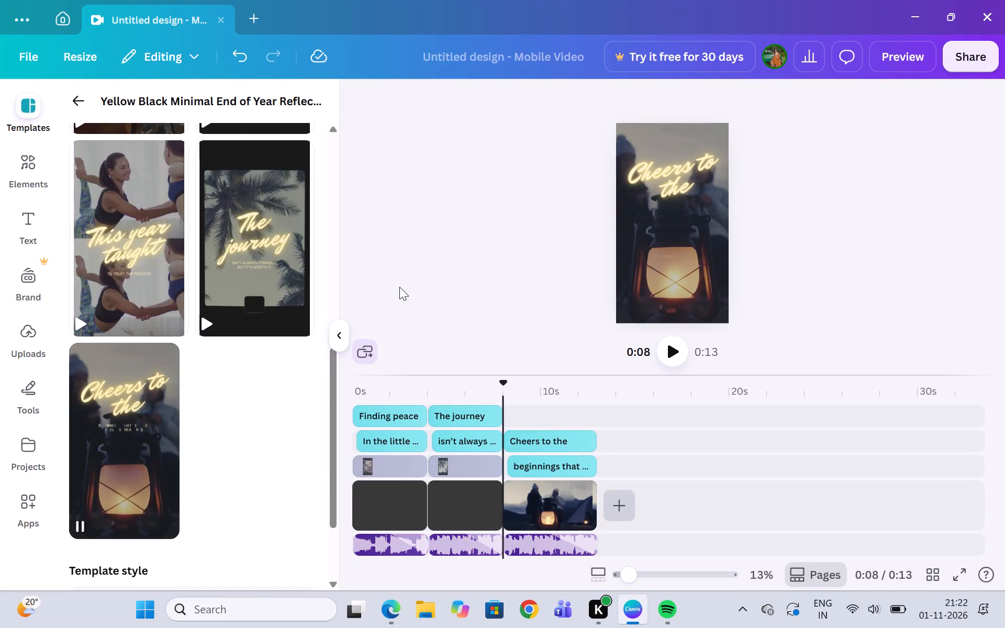
Add the template's "This year taught", "Reflecting on a", "Grateful for" and "Looking back on" pages, in that order, to the end of the timeline.
{"action": "left_click", "coordinate": [152, 259]}
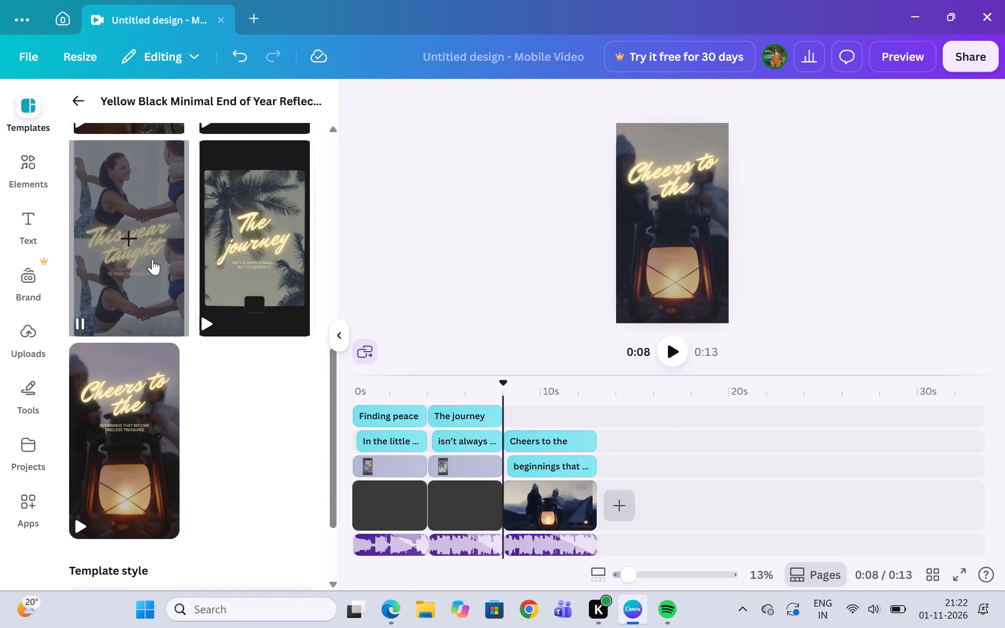
{"action": "scroll", "coordinate": [152, 259], "scroll_direction": "up", "scroll_amount": 5}
{"action": "left_click", "coordinate": [152, 259]}
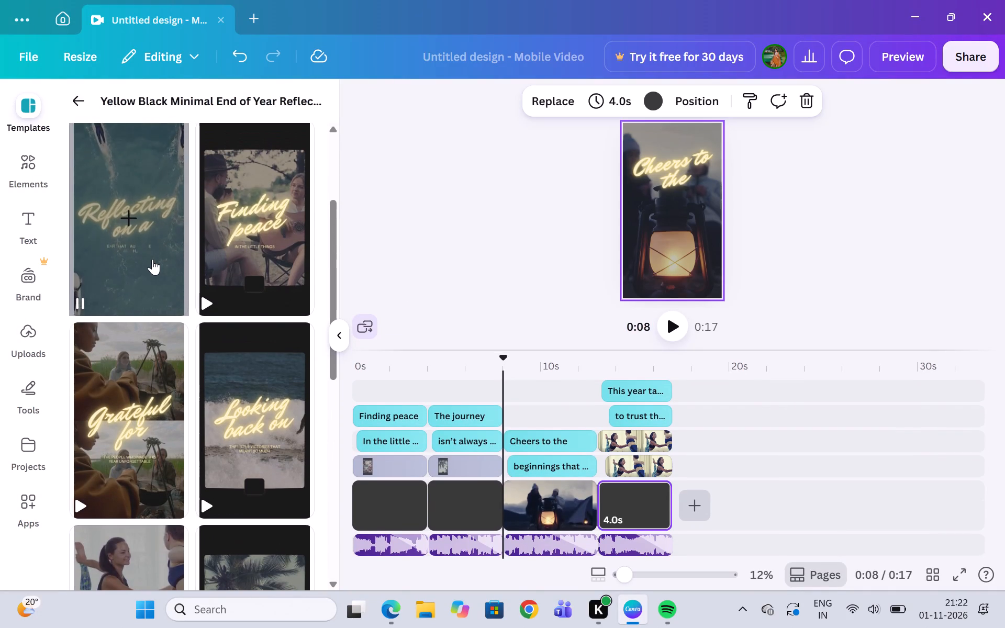
{"action": "left_click", "coordinate": [143, 420]}
{"action": "left_click", "coordinate": [274, 413]}
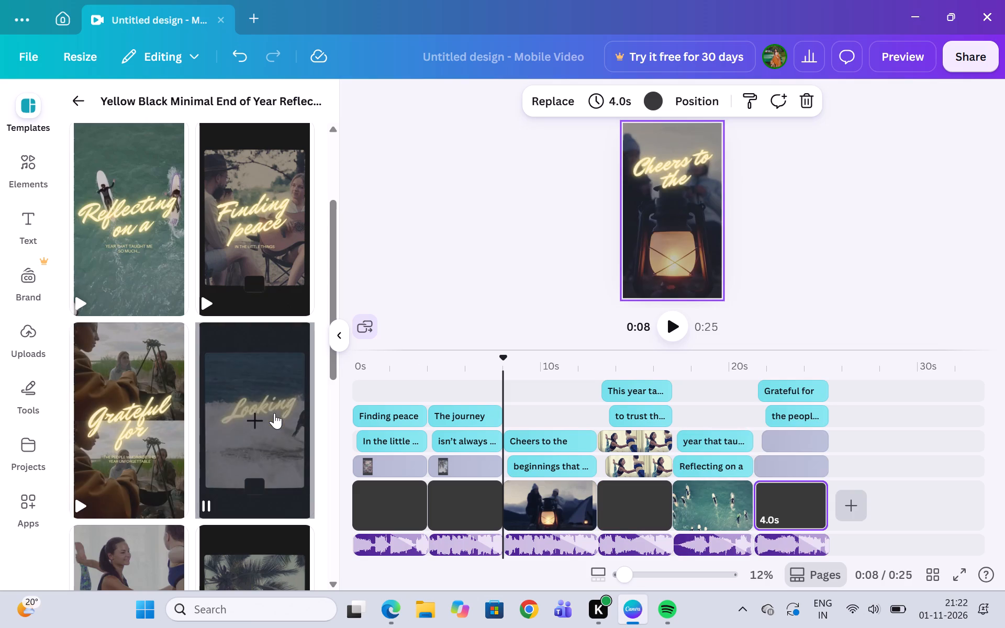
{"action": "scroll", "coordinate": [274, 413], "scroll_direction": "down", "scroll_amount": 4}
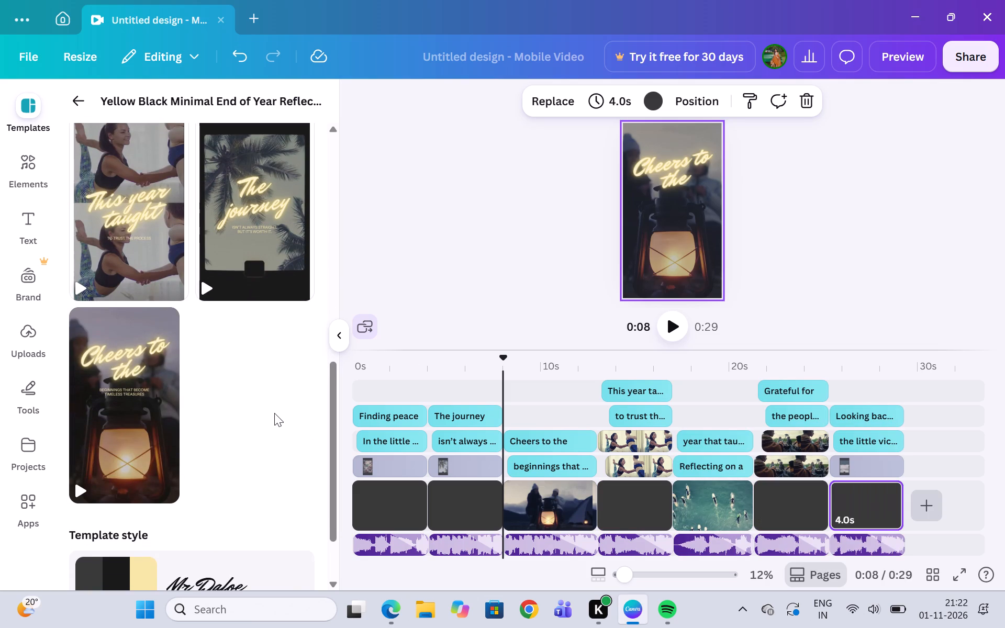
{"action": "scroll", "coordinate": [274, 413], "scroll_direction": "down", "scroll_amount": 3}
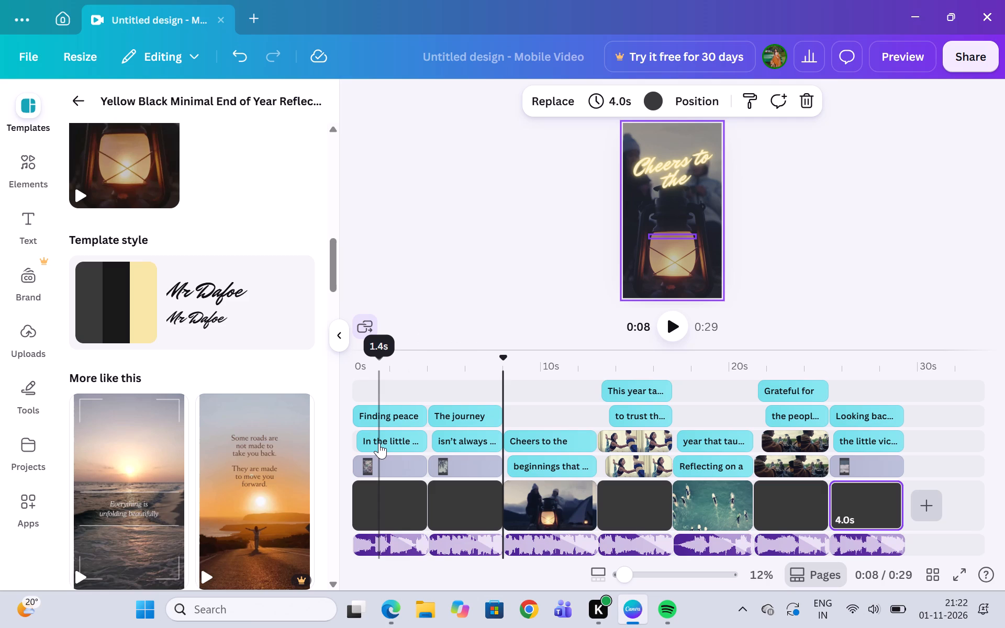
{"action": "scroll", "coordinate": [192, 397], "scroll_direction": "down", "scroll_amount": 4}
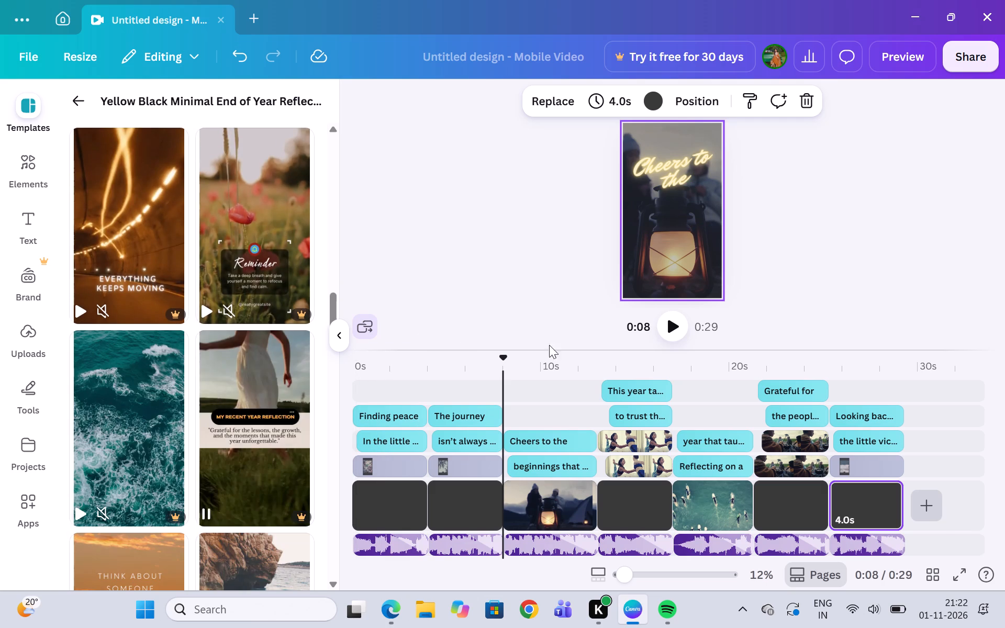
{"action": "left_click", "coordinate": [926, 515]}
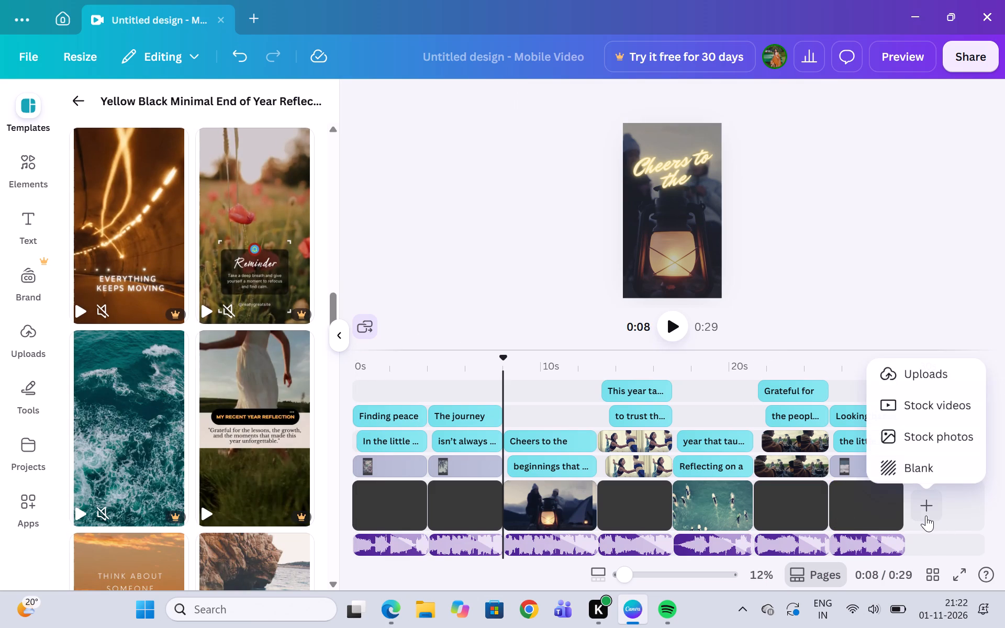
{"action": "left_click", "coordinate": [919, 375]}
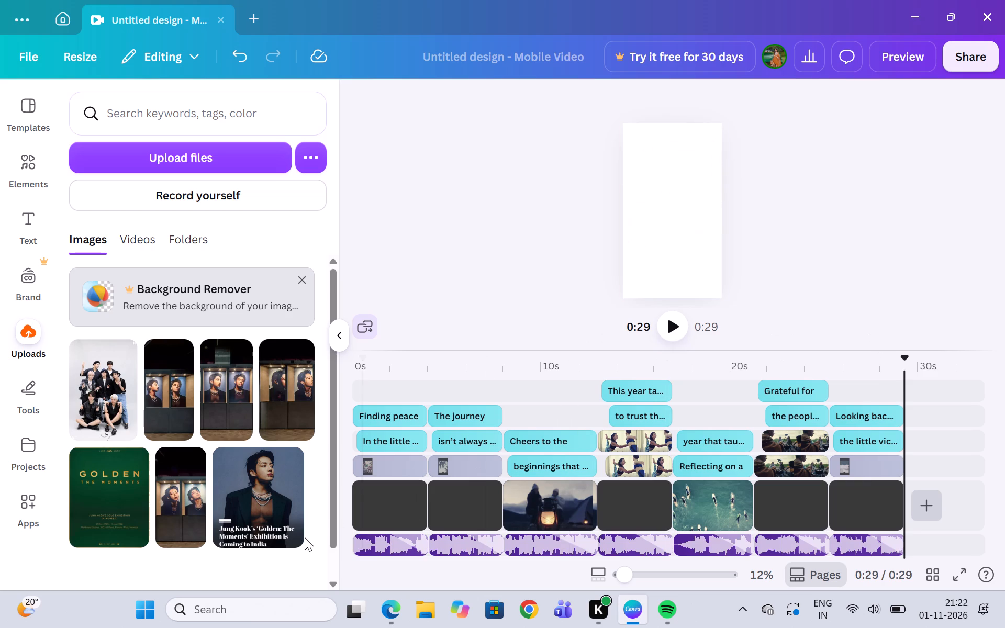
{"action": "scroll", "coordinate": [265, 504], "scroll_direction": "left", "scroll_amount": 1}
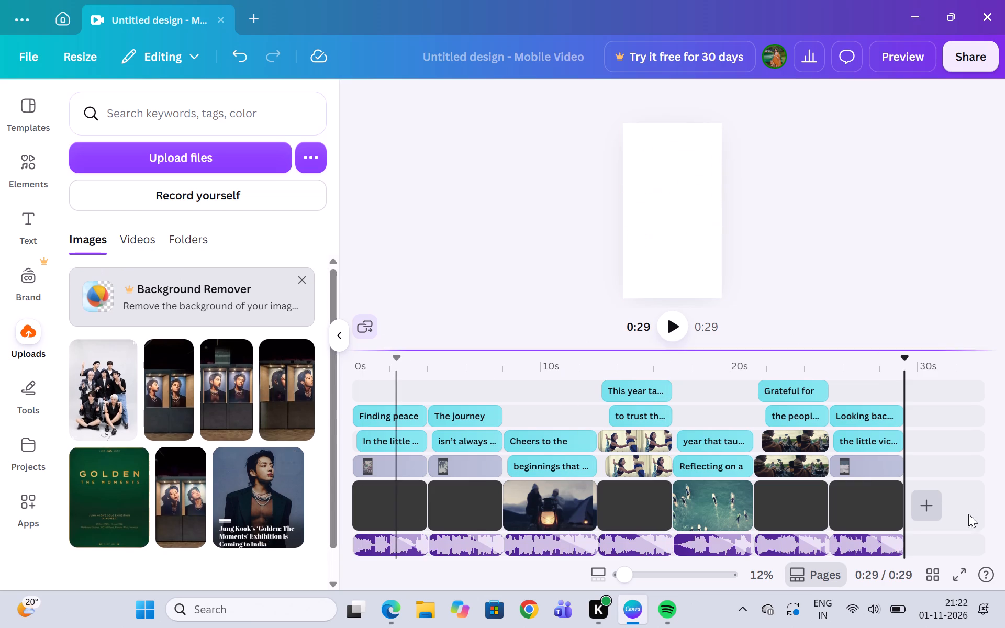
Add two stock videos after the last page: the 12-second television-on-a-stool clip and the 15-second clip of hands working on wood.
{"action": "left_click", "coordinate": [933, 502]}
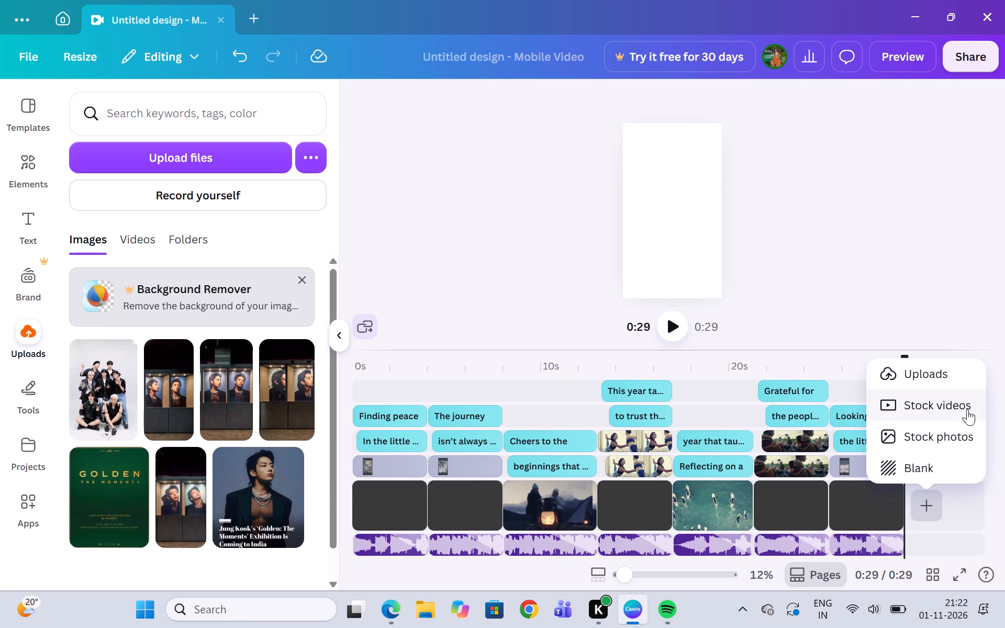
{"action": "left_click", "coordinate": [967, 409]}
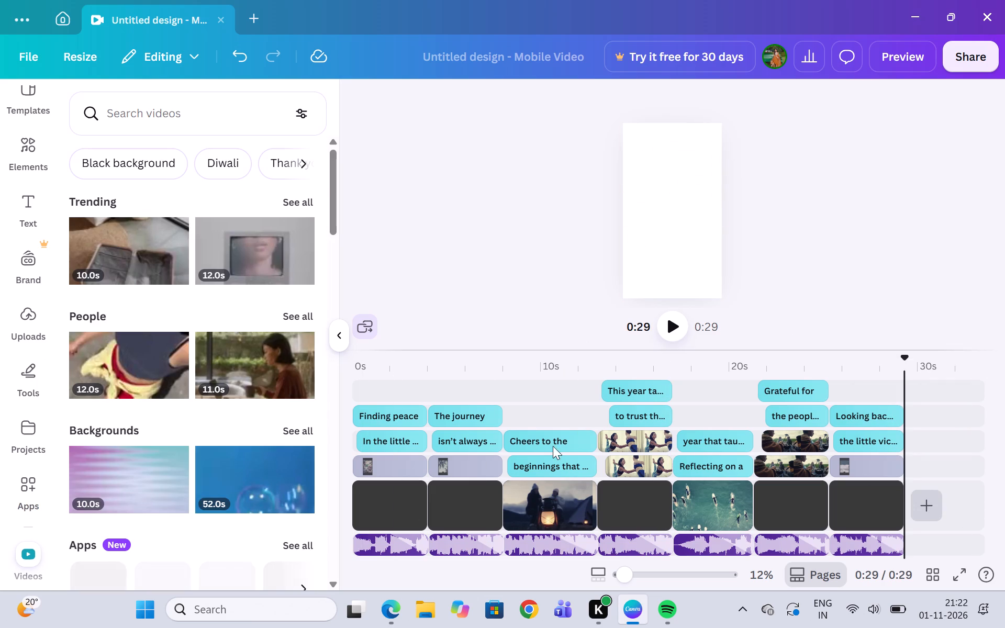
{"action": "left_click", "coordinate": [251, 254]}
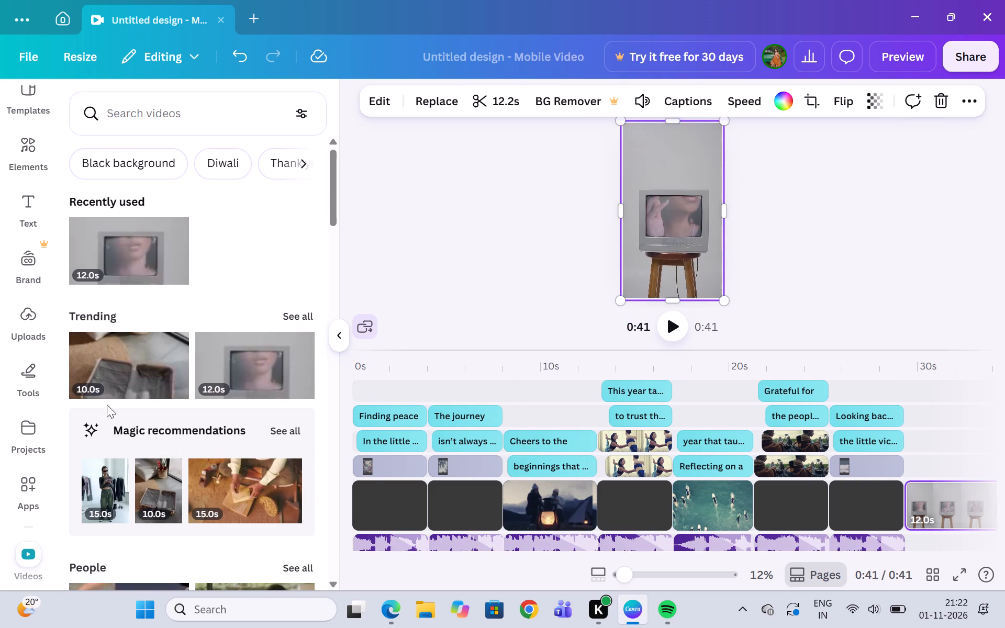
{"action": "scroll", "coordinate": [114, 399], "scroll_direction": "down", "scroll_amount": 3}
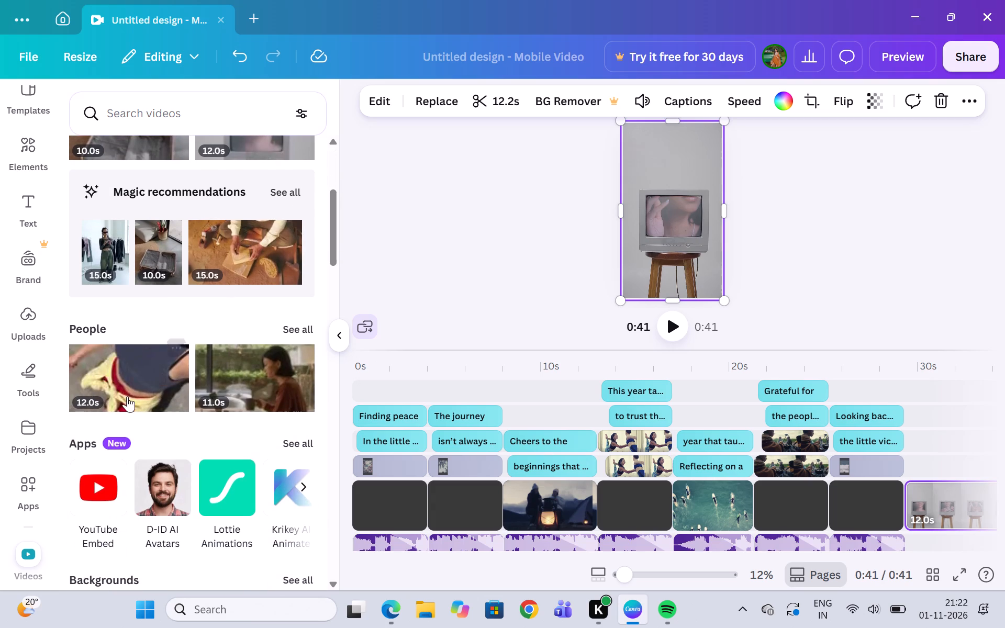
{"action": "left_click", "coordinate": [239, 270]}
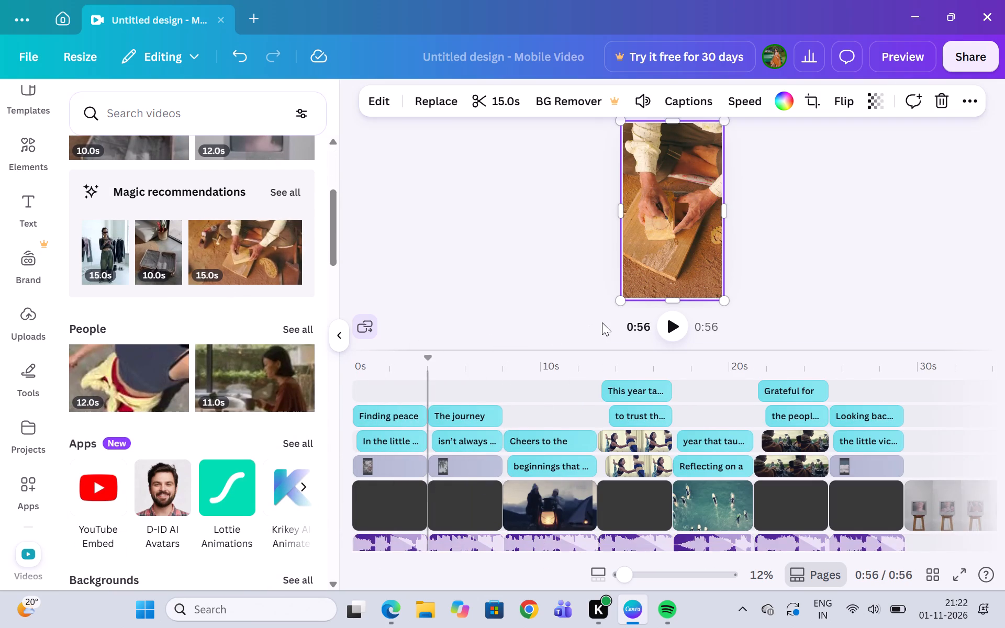
Play the video from the "Finding peace" page through to the television clip to review the page sequence.
{"action": "left_click", "coordinate": [411, 496]}
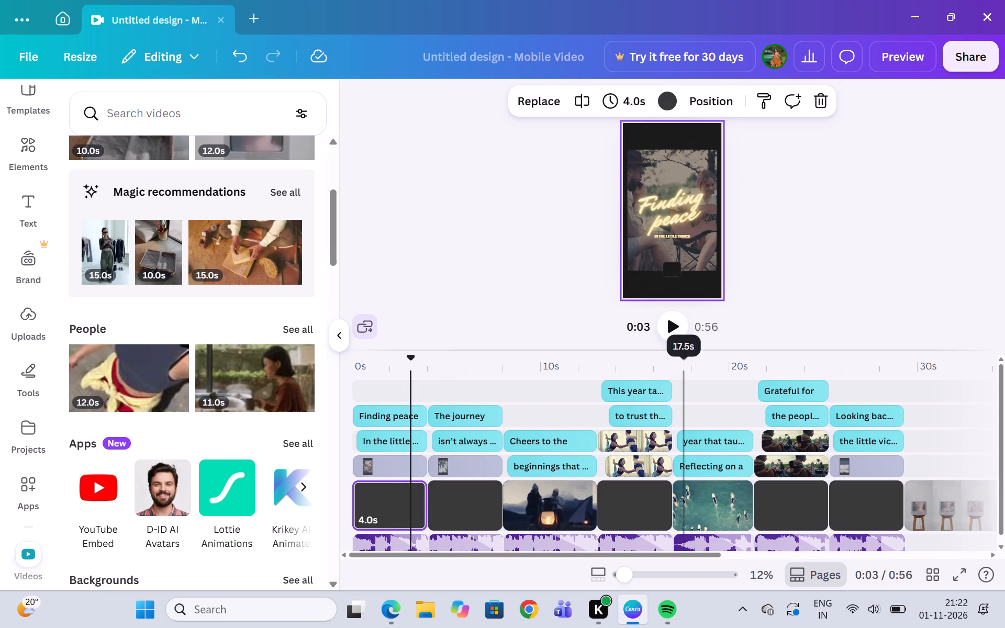
{"action": "left_click", "coordinate": [675, 336]}
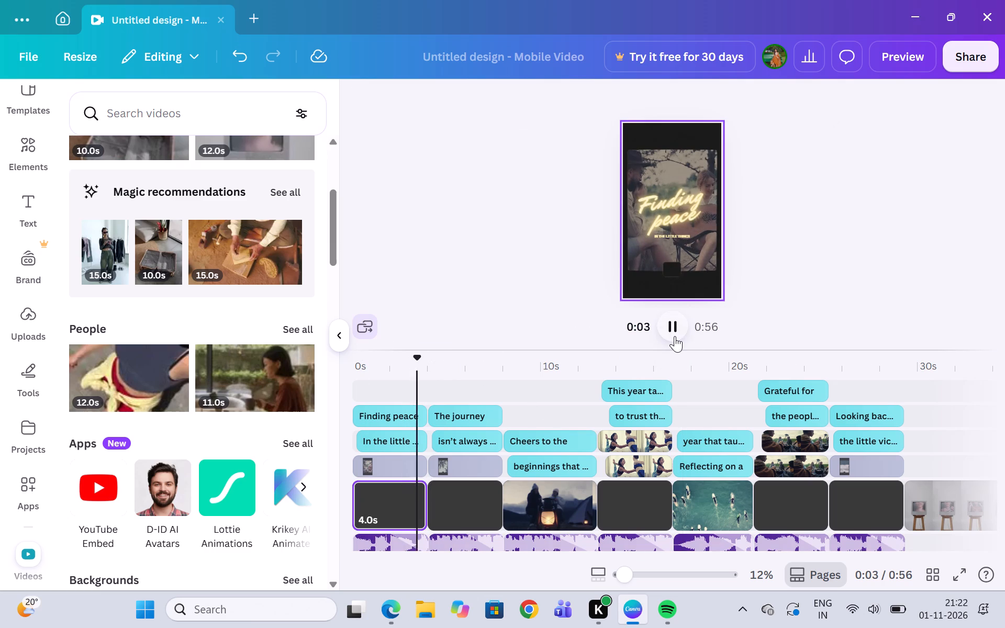
{"action": "scroll", "coordinate": [512, 428], "scroll_direction": "down", "scroll_amount": 2}
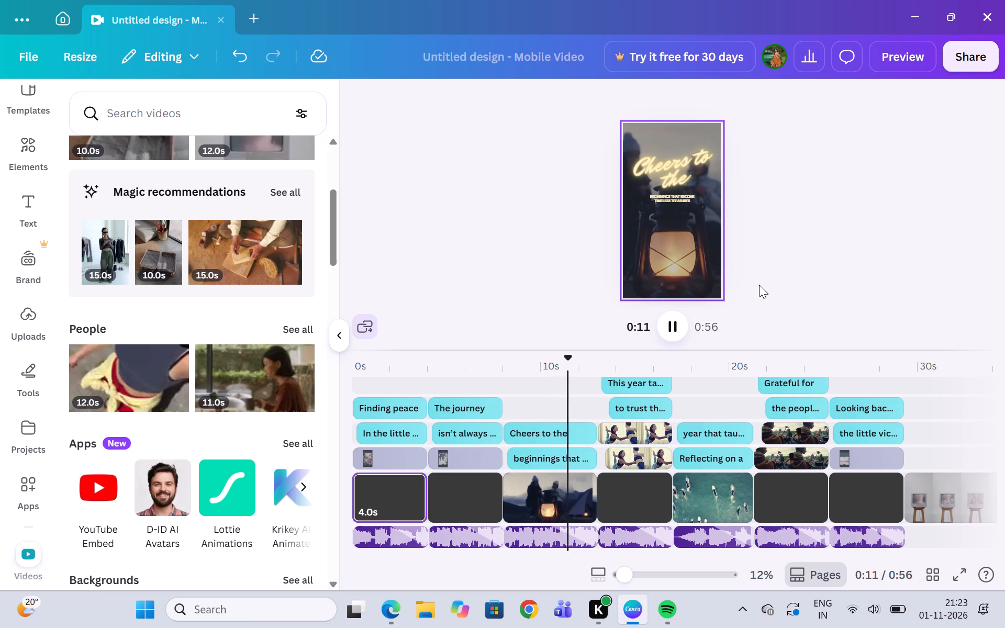
{"action": "scroll", "coordinate": [807, 425], "scroll_direction": "left", "scroll_amount": 5}
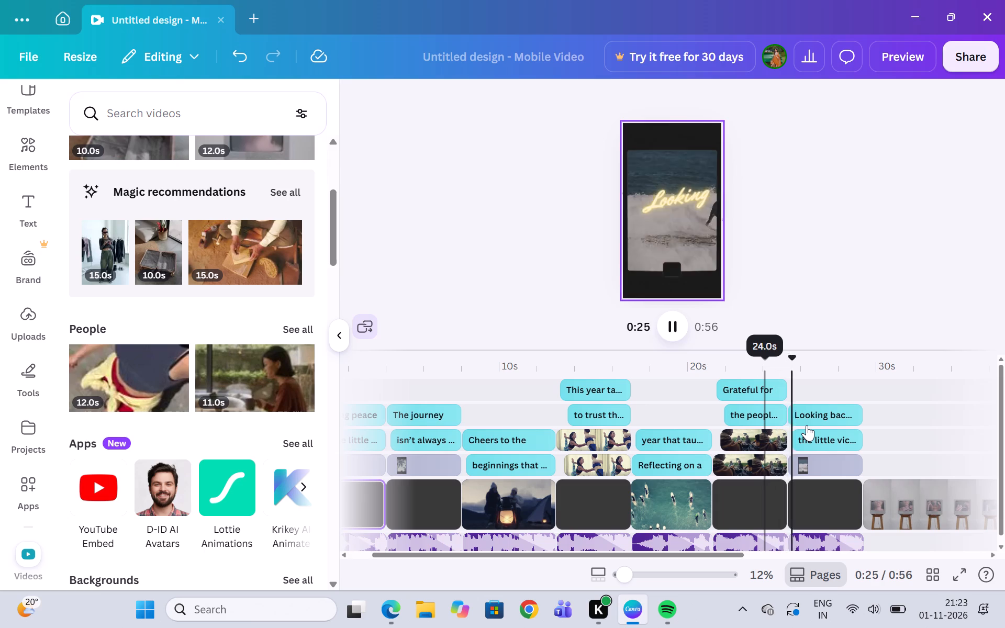
{"action": "scroll", "coordinate": [807, 425], "scroll_direction": "left", "scroll_amount": 1}
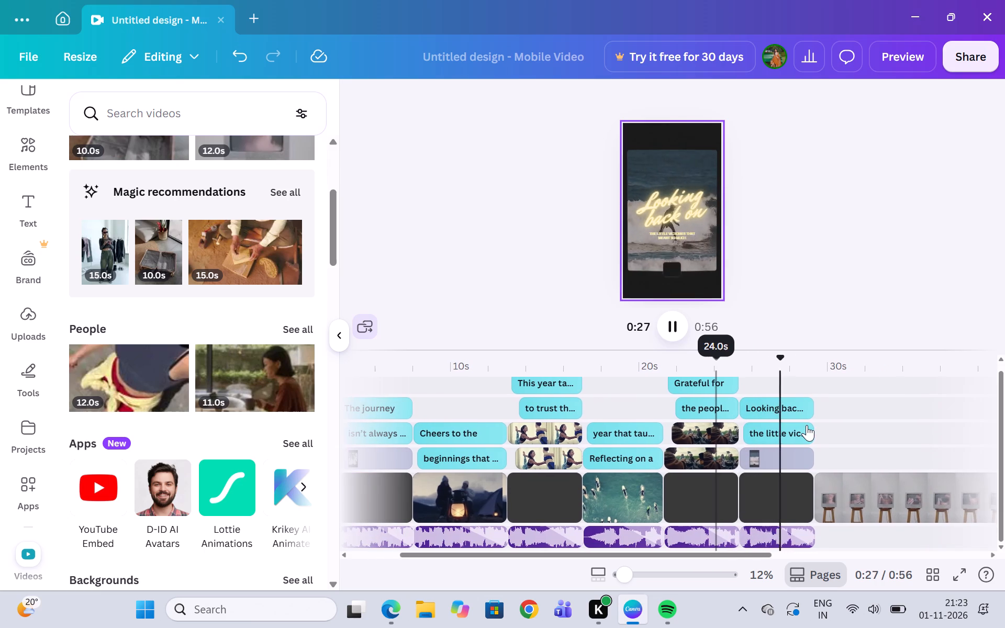
{"action": "scroll", "coordinate": [807, 425], "scroll_direction": "left", "scroll_amount": 2}
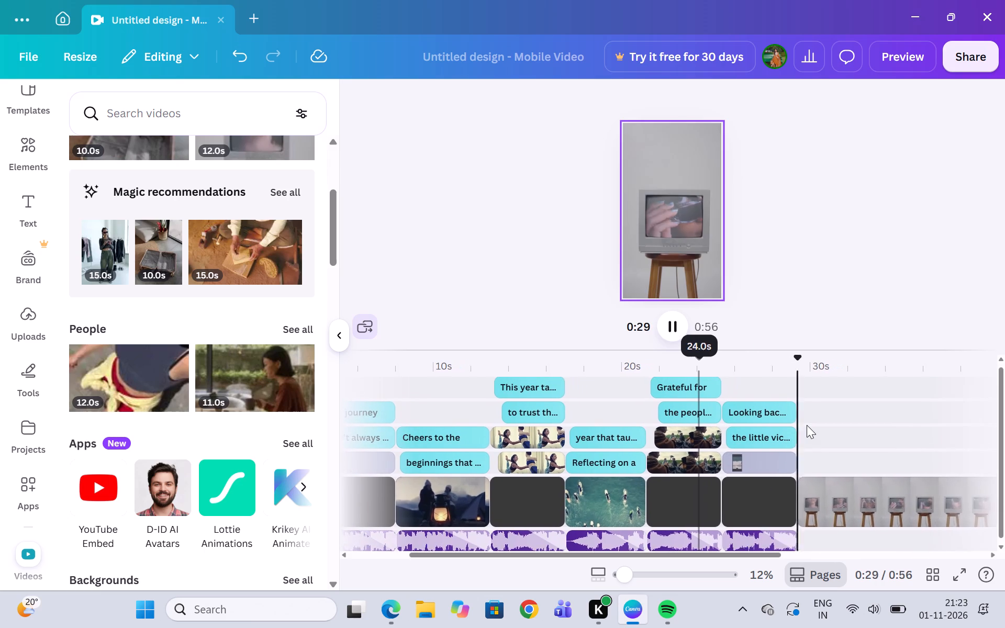
{"action": "scroll", "coordinate": [807, 425], "scroll_direction": "left", "scroll_amount": 2}
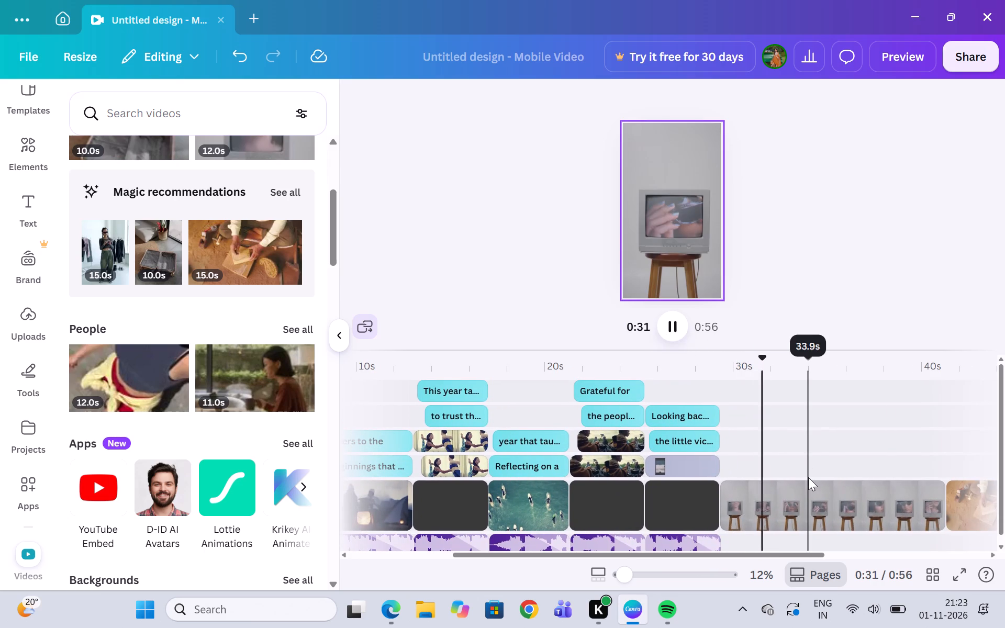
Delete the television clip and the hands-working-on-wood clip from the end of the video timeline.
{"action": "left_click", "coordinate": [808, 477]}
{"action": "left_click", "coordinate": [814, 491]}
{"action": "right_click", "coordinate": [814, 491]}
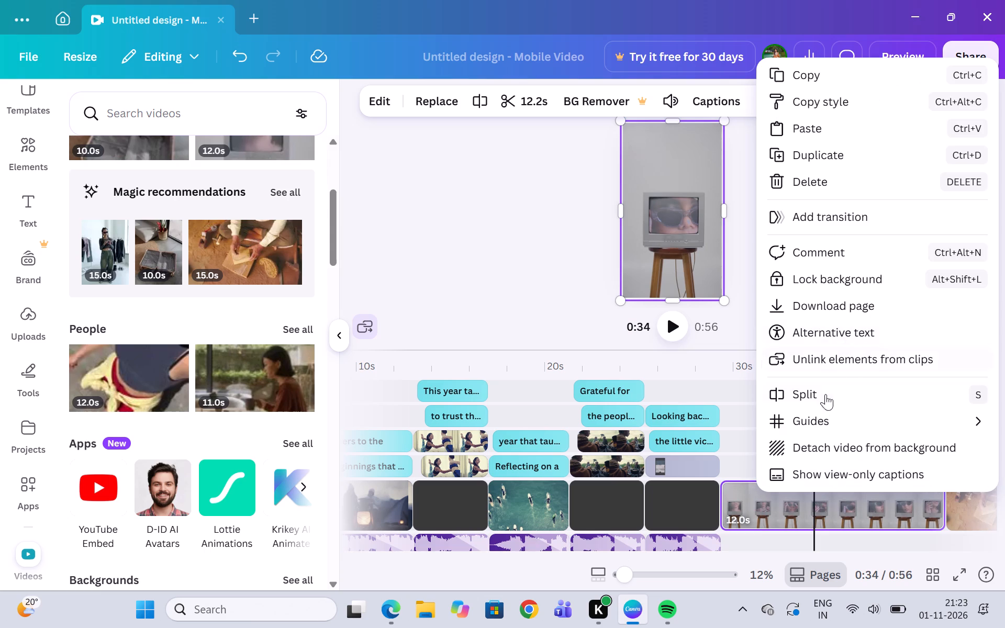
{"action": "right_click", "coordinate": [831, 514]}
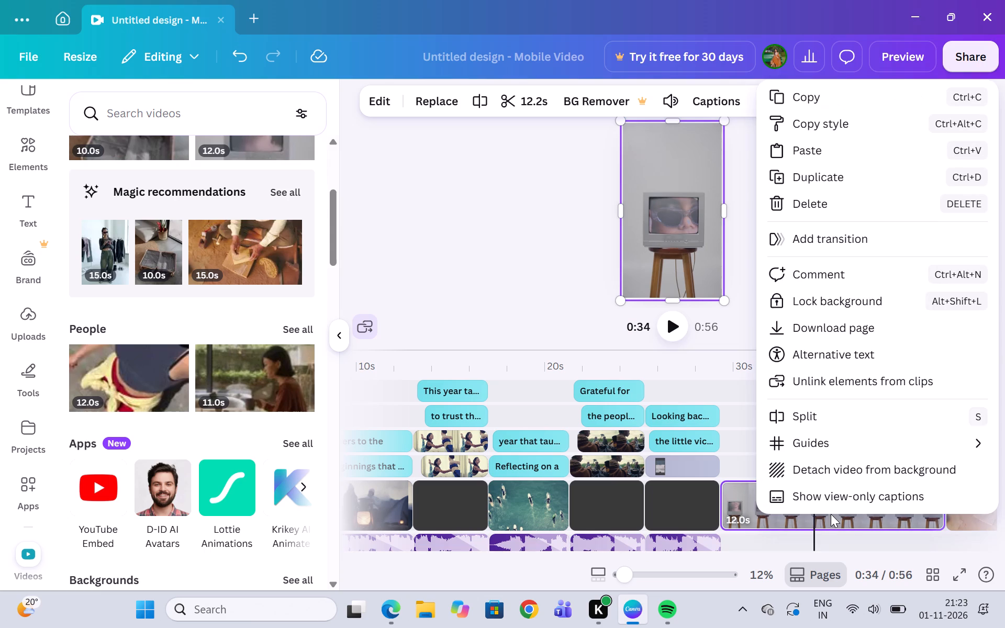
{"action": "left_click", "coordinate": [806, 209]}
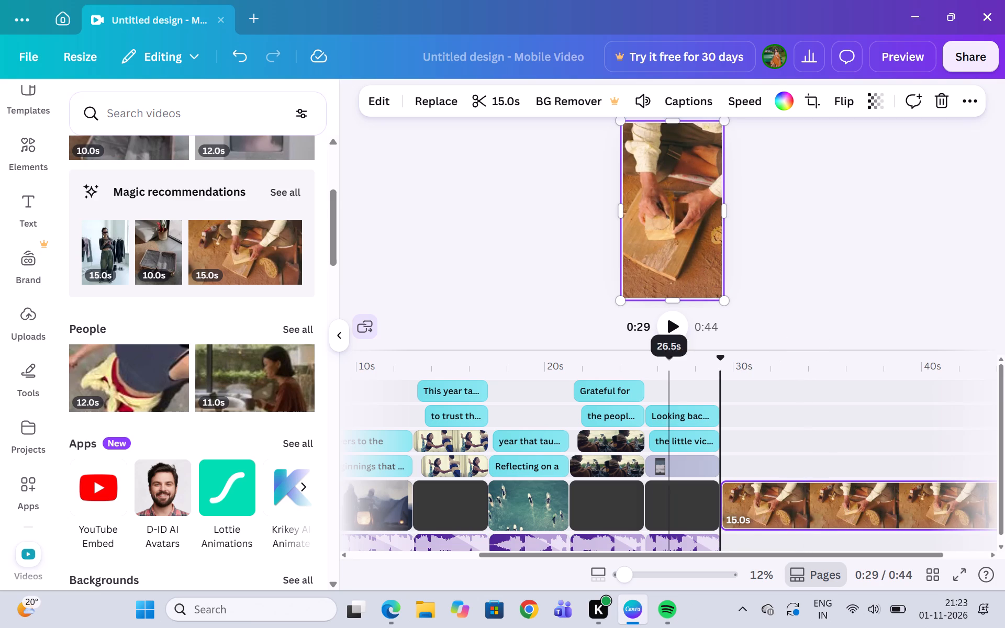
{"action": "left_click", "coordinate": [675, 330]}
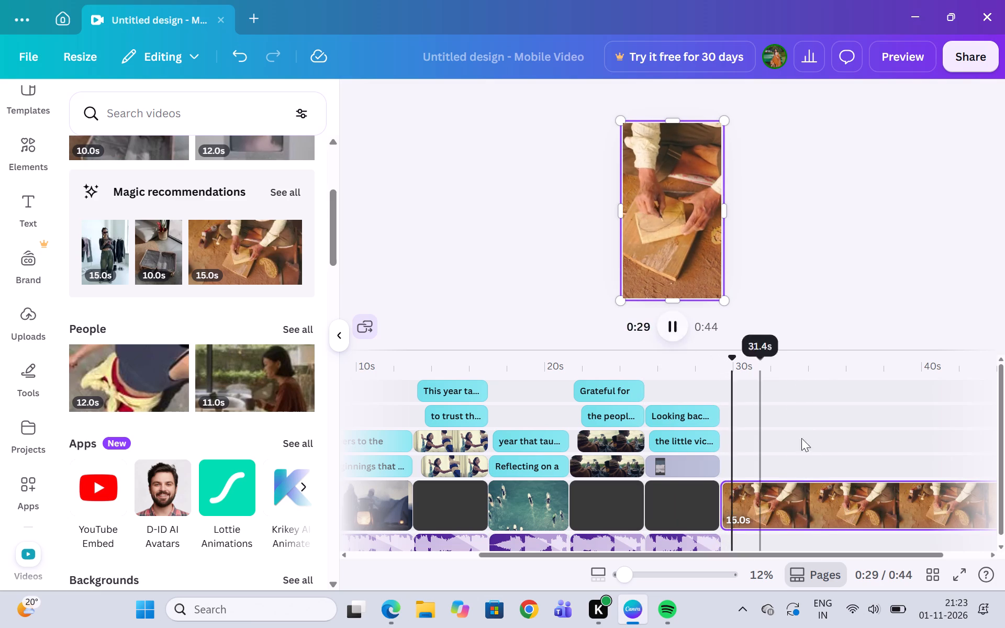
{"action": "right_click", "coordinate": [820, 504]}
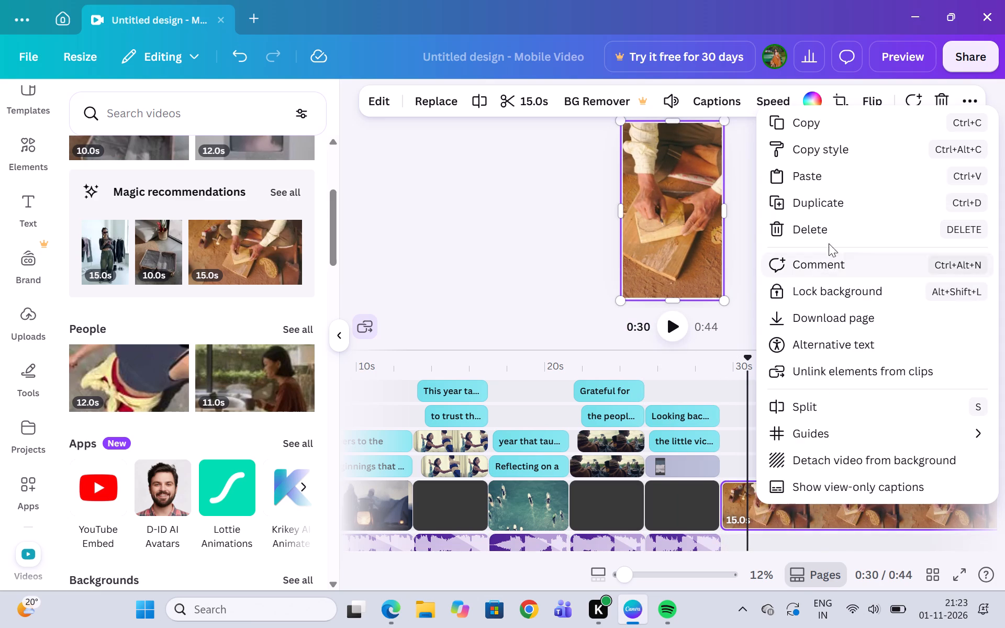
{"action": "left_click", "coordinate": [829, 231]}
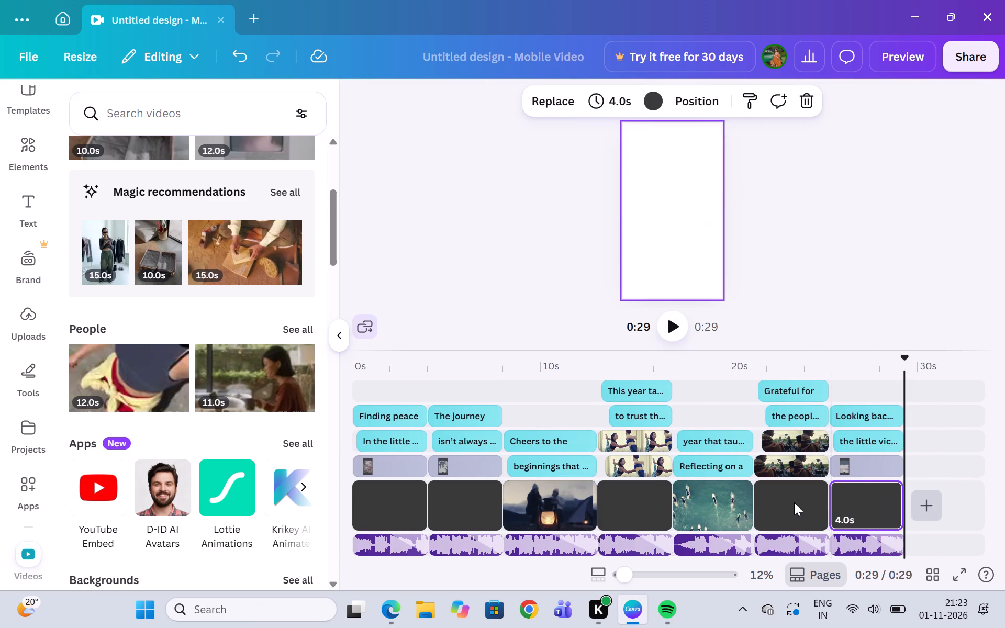
Apply a Dissolve transition between the "Finding peace" and "The journey" pages.
{"action": "scroll", "coordinate": [564, 511], "scroll_direction": "right", "scroll_amount": 2}
{"action": "scroll", "coordinate": [564, 511], "scroll_direction": "down", "scroll_amount": 1}
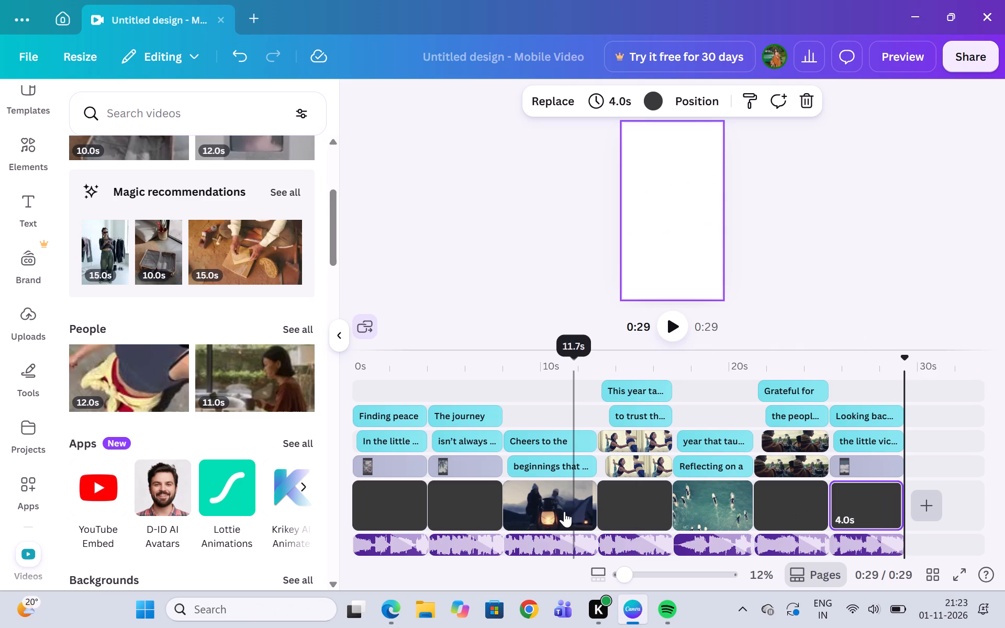
{"action": "scroll", "coordinate": [564, 511], "scroll_direction": "down", "scroll_amount": 1}
{"action": "left_click", "coordinate": [430, 505]}
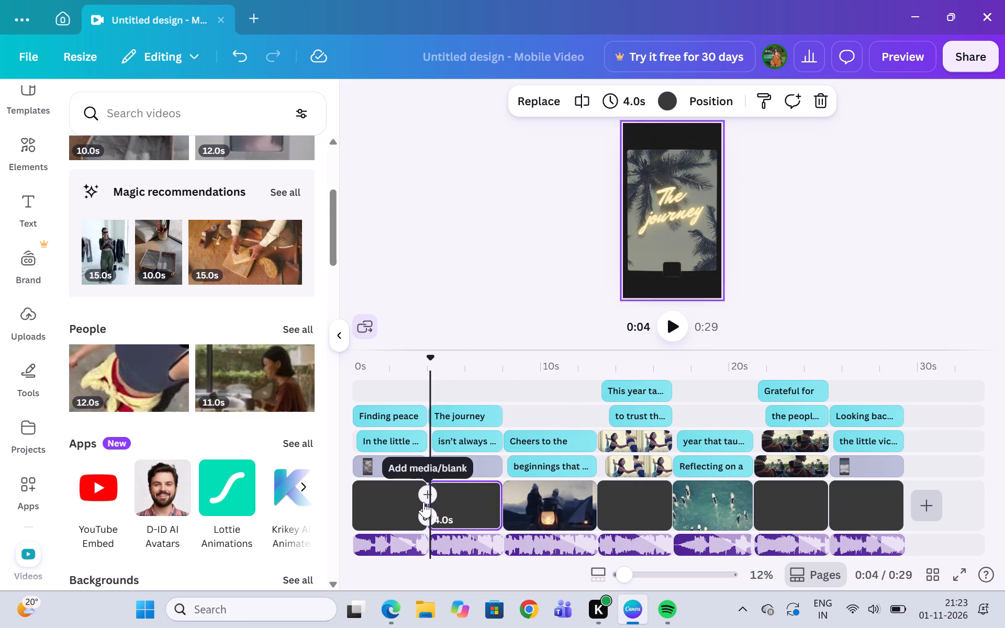
{"action": "left_click", "coordinate": [422, 520]}
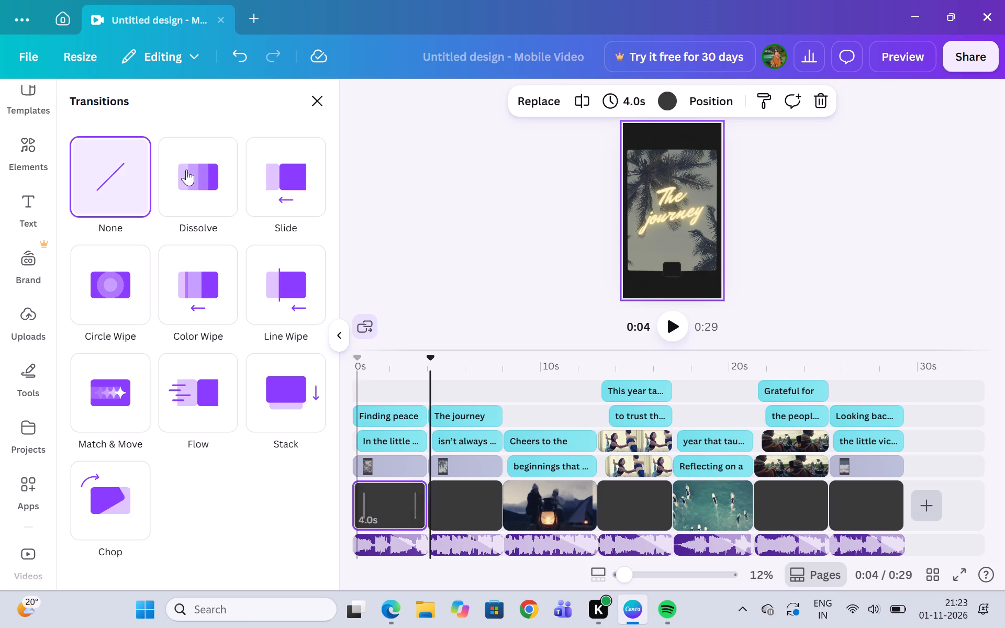
{"action": "left_click", "coordinate": [213, 179]}
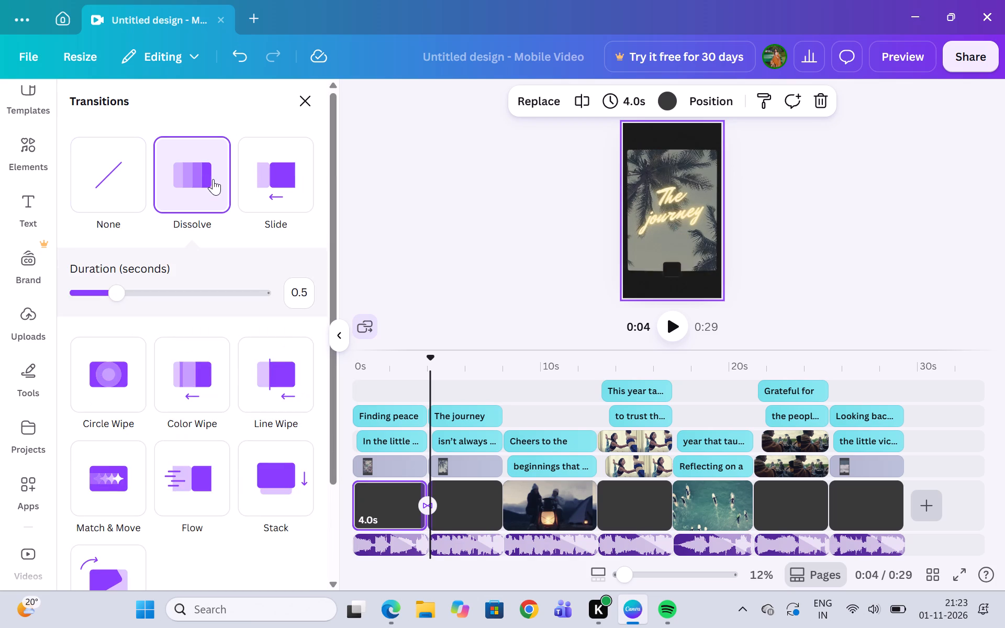
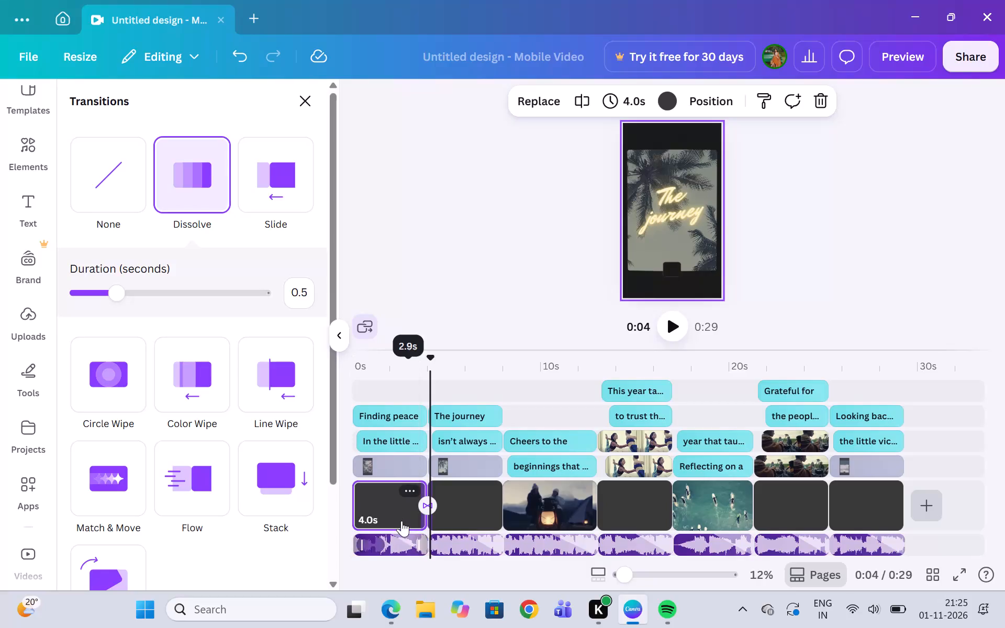
Play the video from the "Finding peace" page to review its Dissolve transition into "The journey".
{"action": "left_click", "coordinate": [400, 520]}
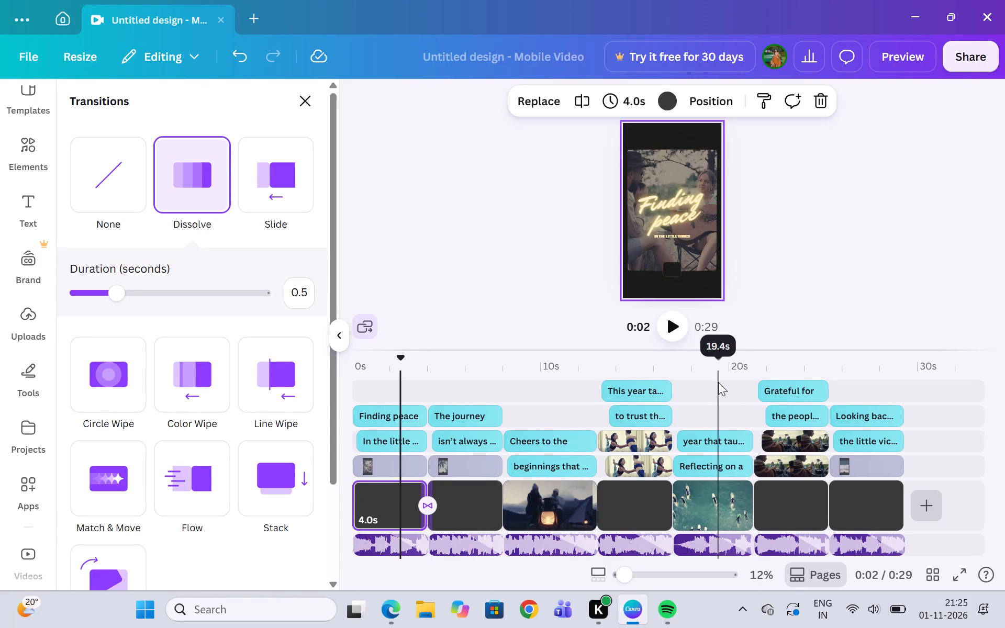
{"action": "left_click", "coordinate": [676, 332]}
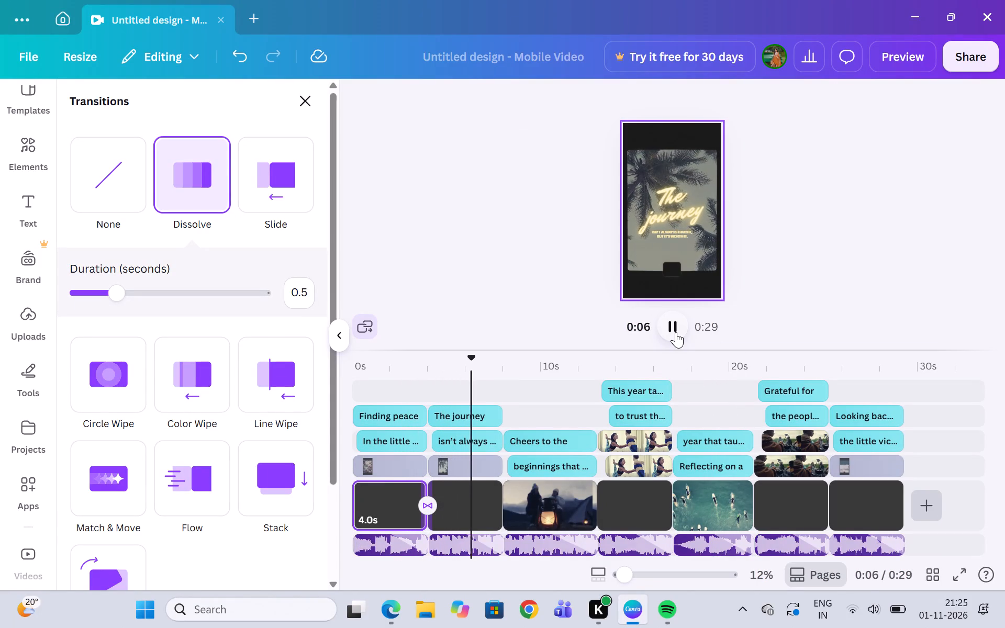
Apply a Chop transition between the "The journey" and "Cheers to the" pages.
{"action": "left_click", "coordinate": [502, 506]}
{"action": "left_click", "coordinate": [500, 519]}
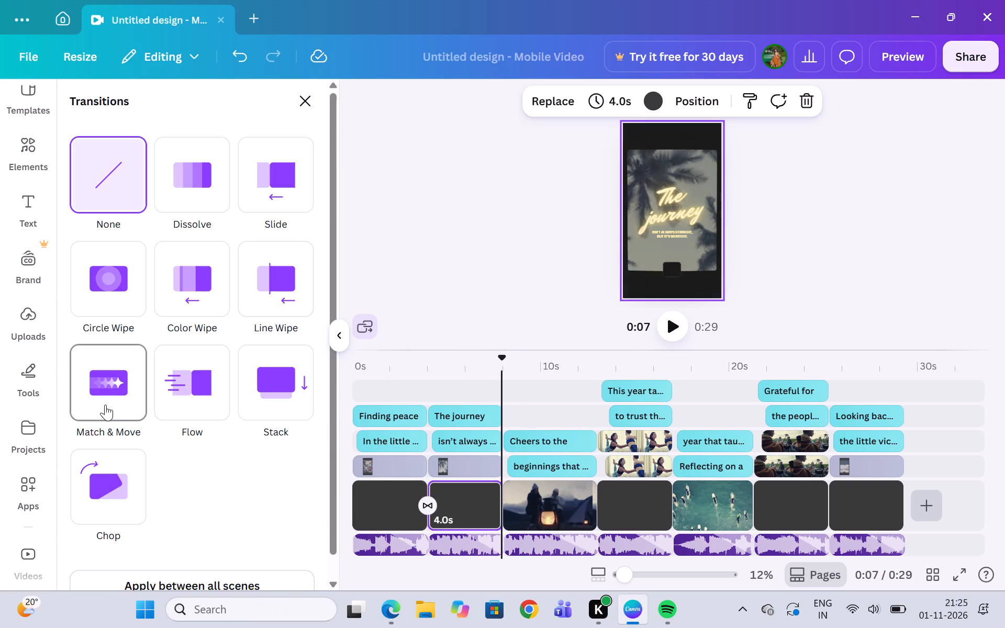
{"action": "left_click", "coordinate": [125, 487]}
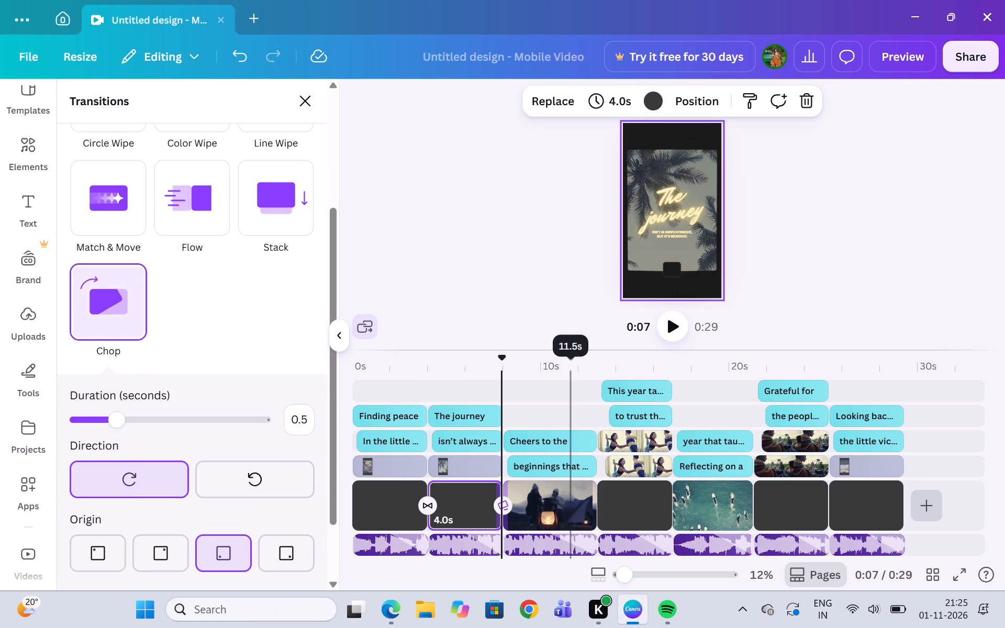
Play the video from the "The journey" page twice to review the Chop transition into "Cheers to the".
{"action": "left_click", "coordinate": [453, 504]}
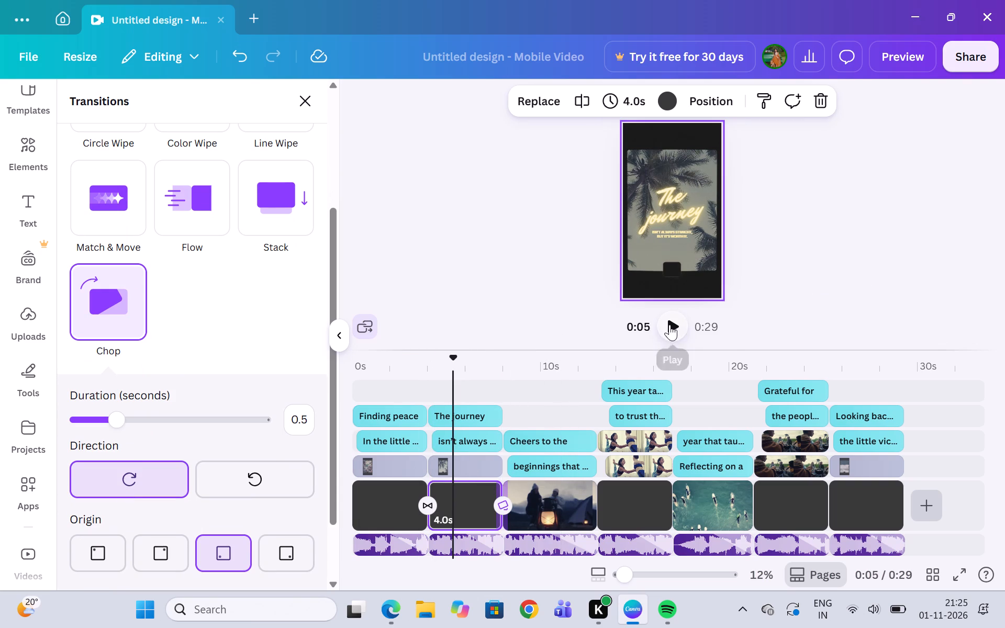
{"action": "left_click", "coordinate": [669, 324]}
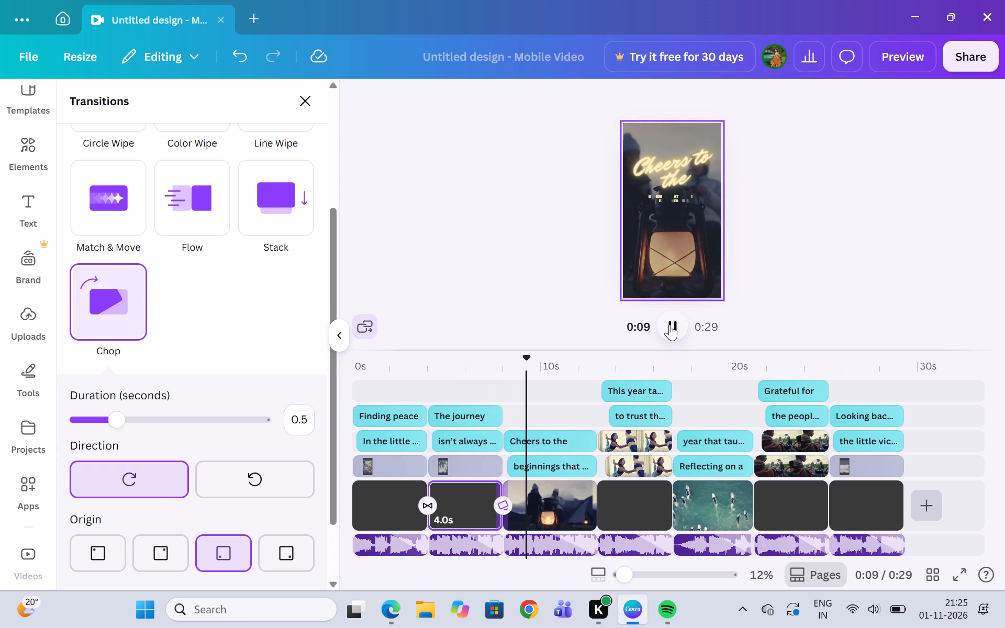
{"action": "left_click", "coordinate": [479, 489]}
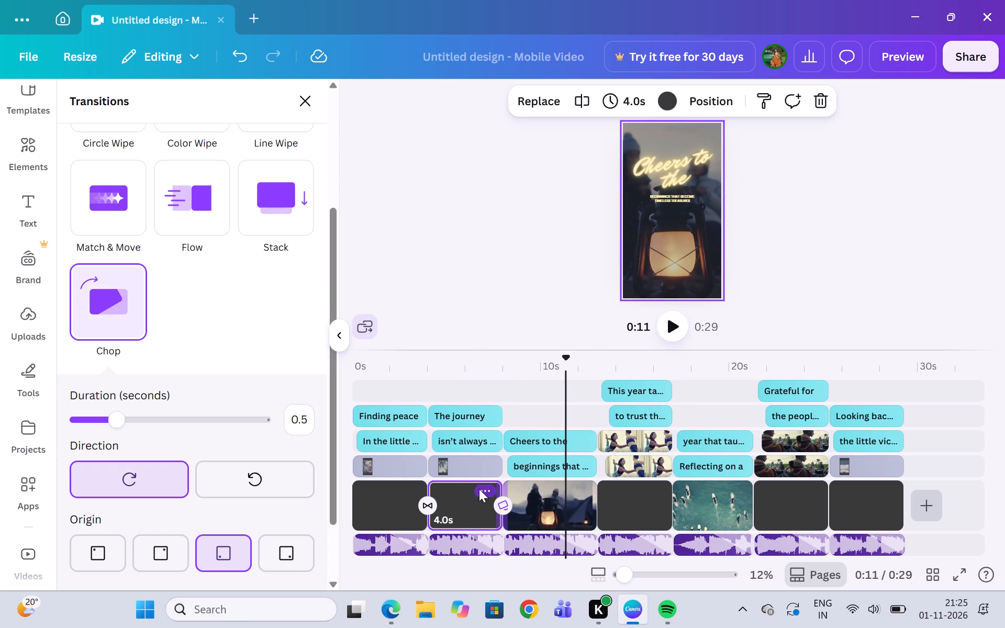
{"action": "left_click", "coordinate": [460, 500]}
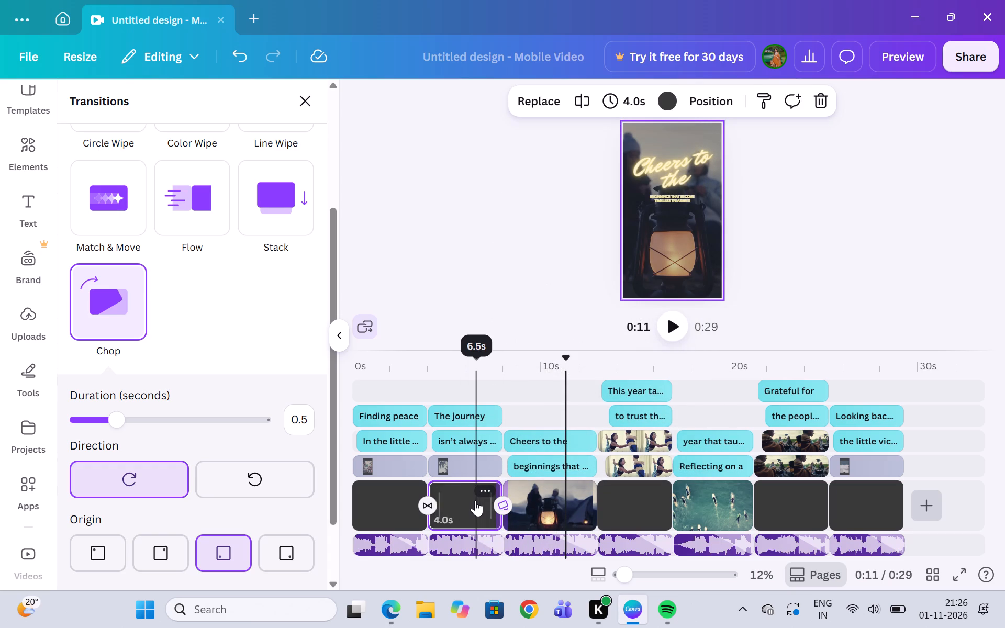
{"action": "left_click", "coordinate": [475, 500]}
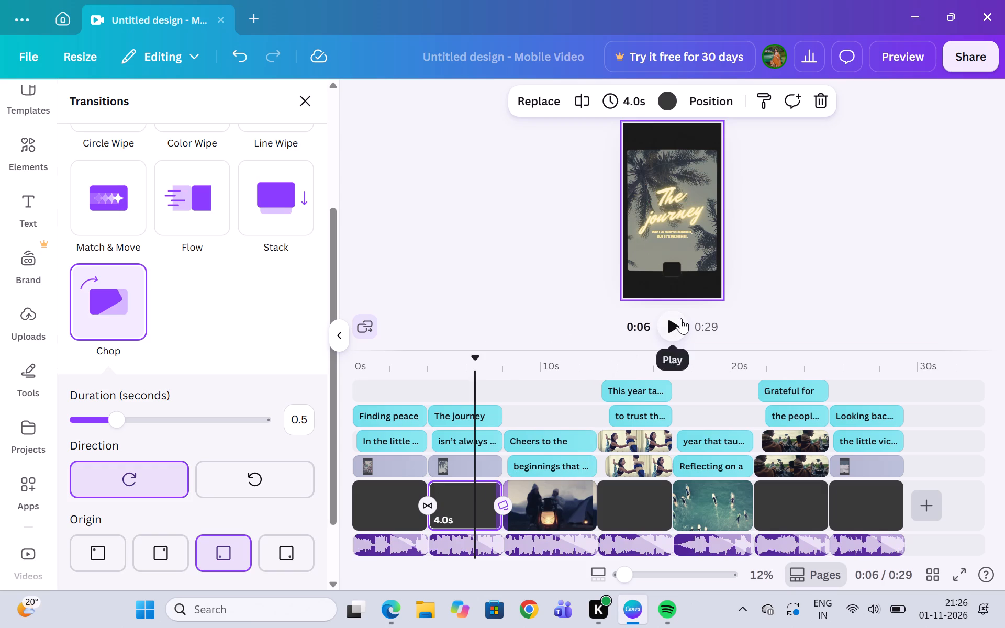
{"action": "left_click", "coordinate": [681, 318]}
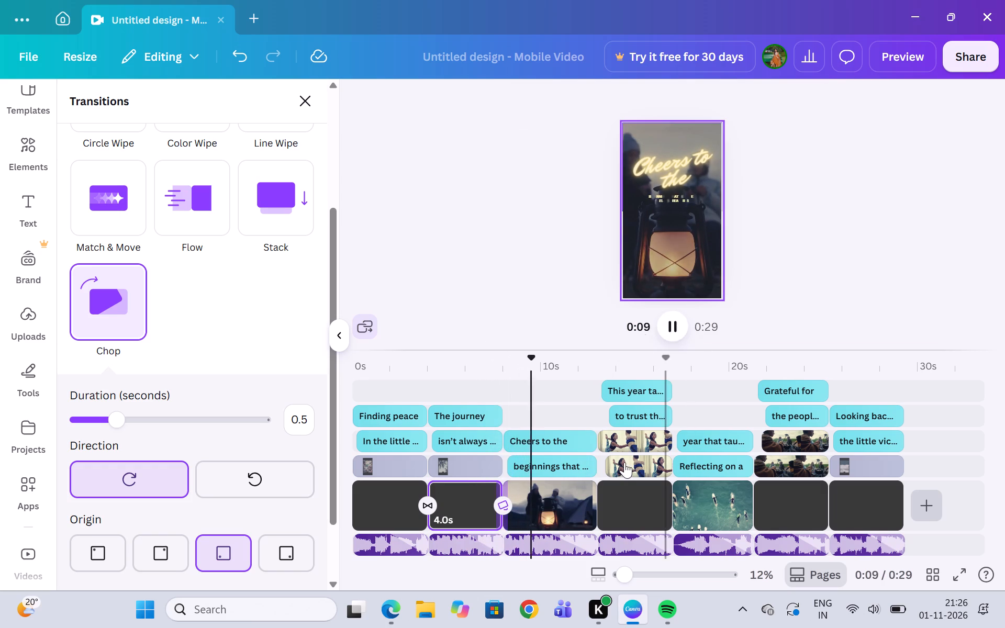
Apply Chop transitions at the four remaining page joins, from "Cheers to the" through to "Looking back on".
{"action": "left_click", "coordinate": [600, 517]}
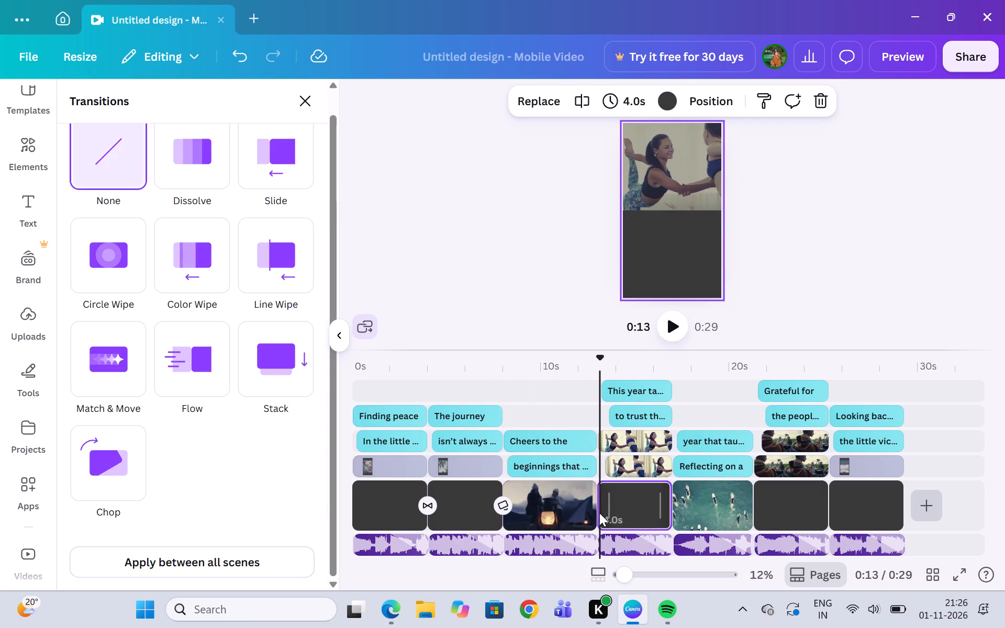
{"action": "left_click", "coordinate": [595, 513]}
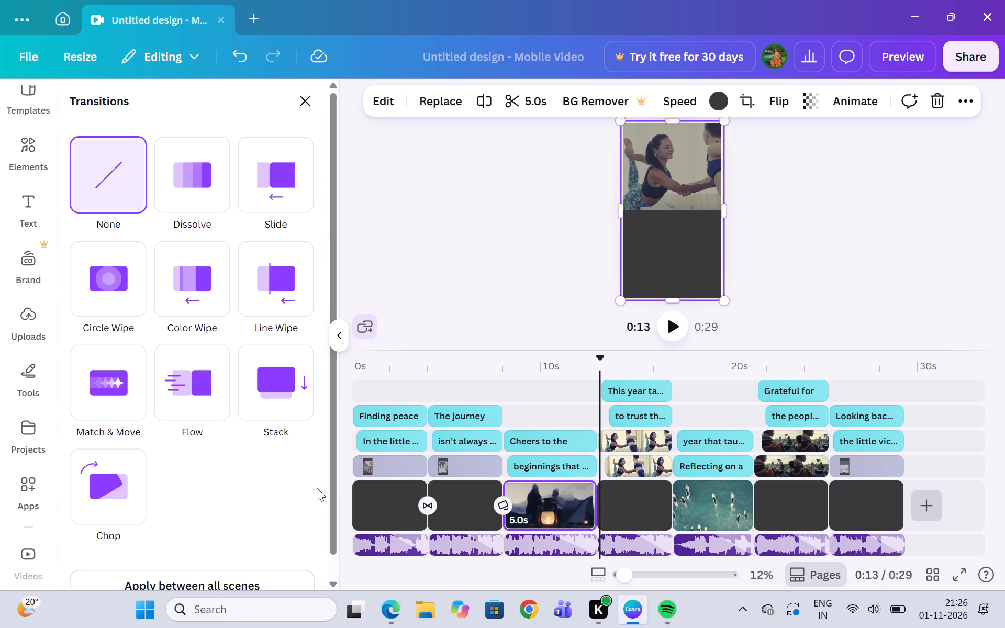
{"action": "left_click", "coordinate": [103, 475]}
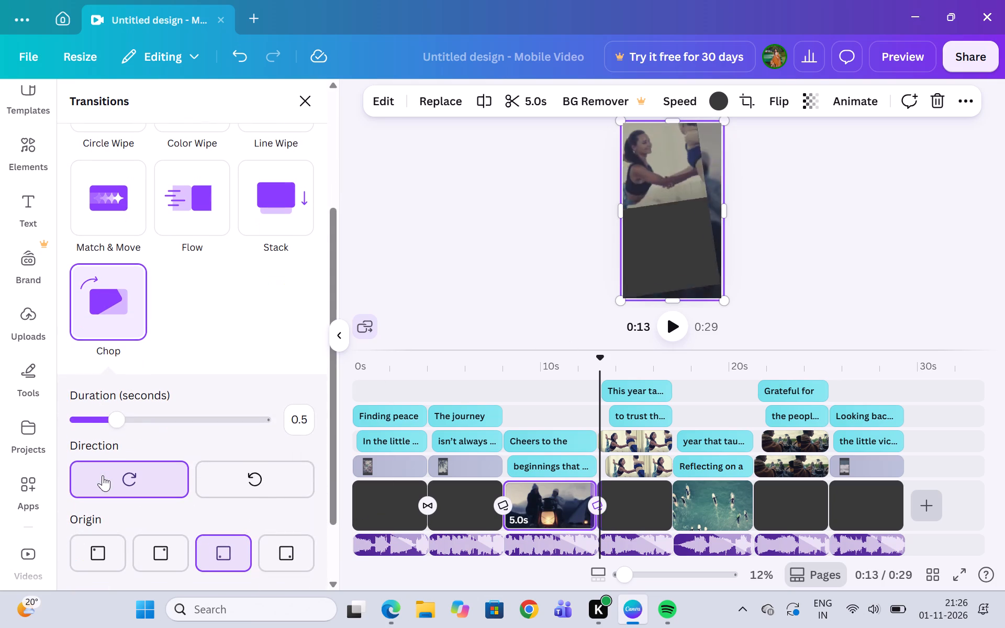
{"action": "left_click", "coordinate": [672, 512]}
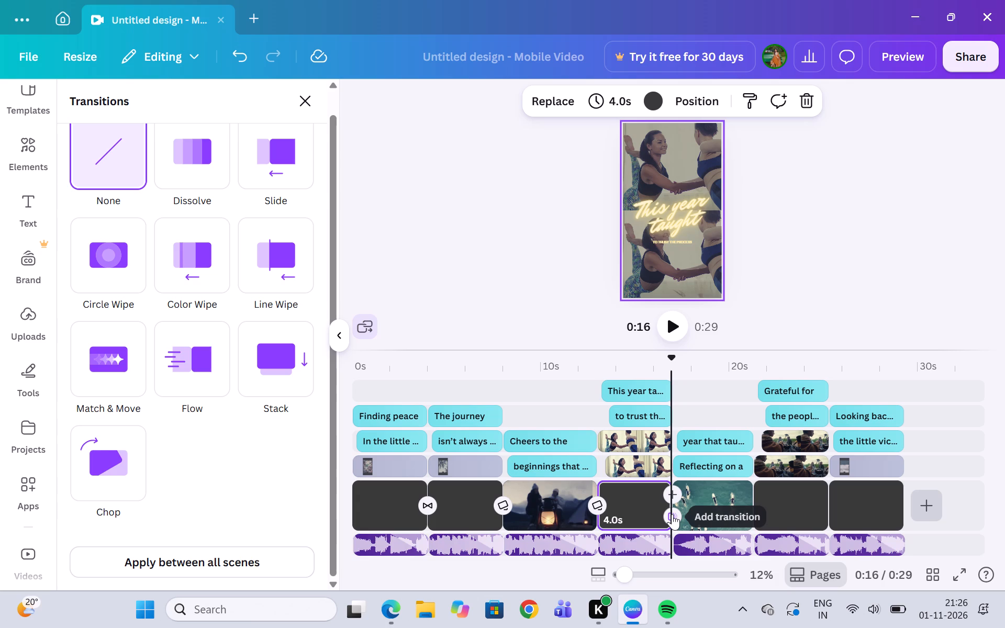
{"action": "left_click", "coordinate": [672, 514]}
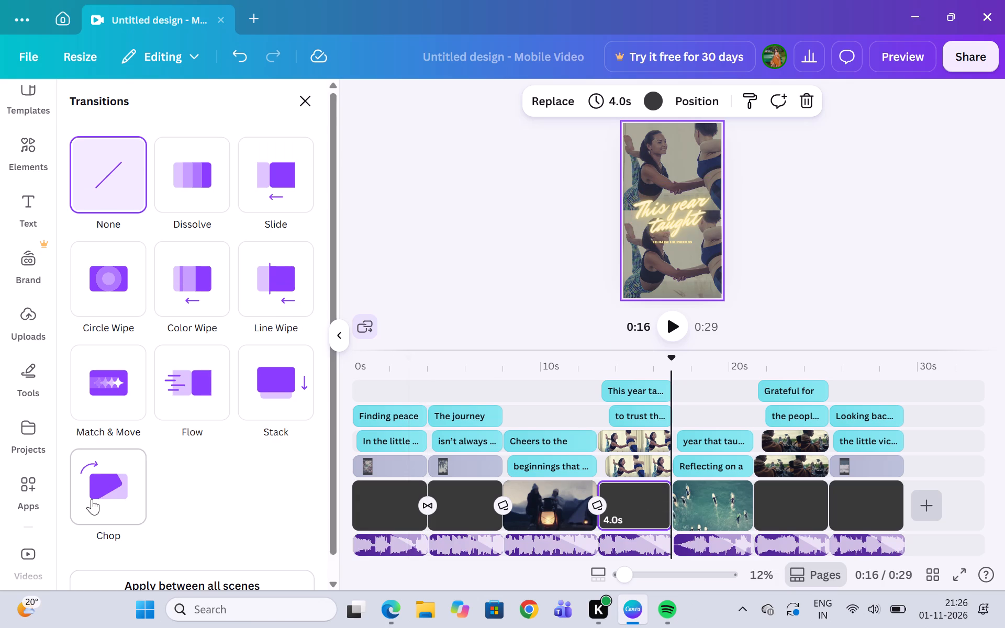
{"action": "left_click", "coordinate": [92, 499]}
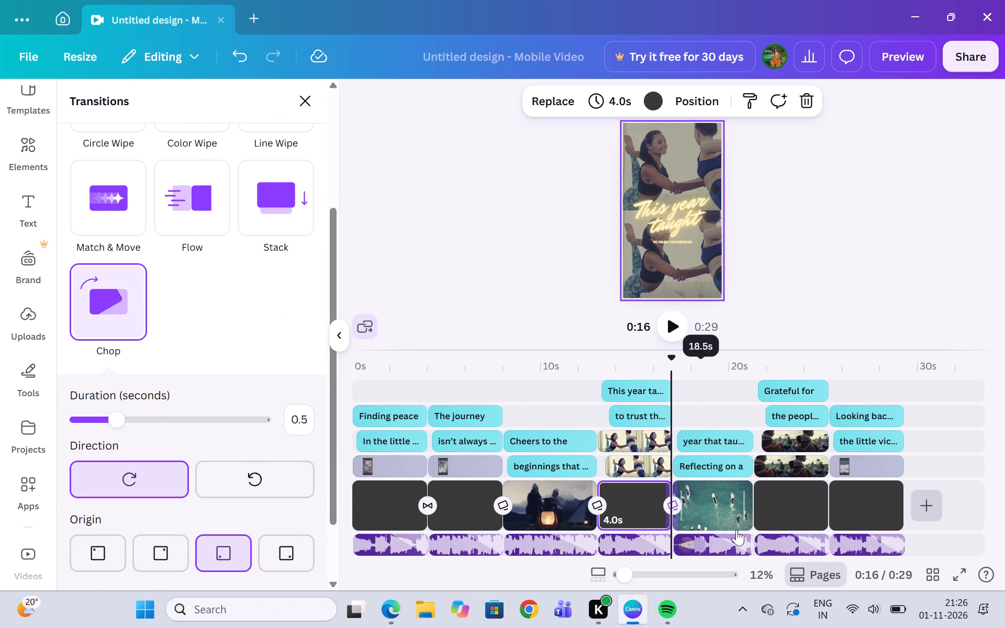
{"action": "left_click", "coordinate": [752, 509]}
{"action": "left_click", "coordinate": [753, 509]}
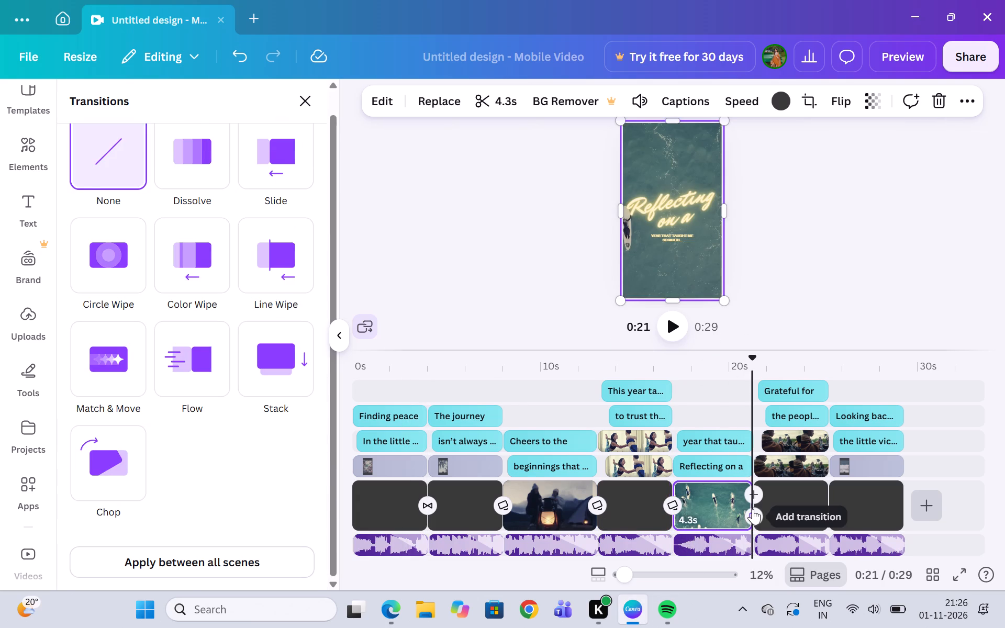
{"action": "left_click", "coordinate": [119, 464]}
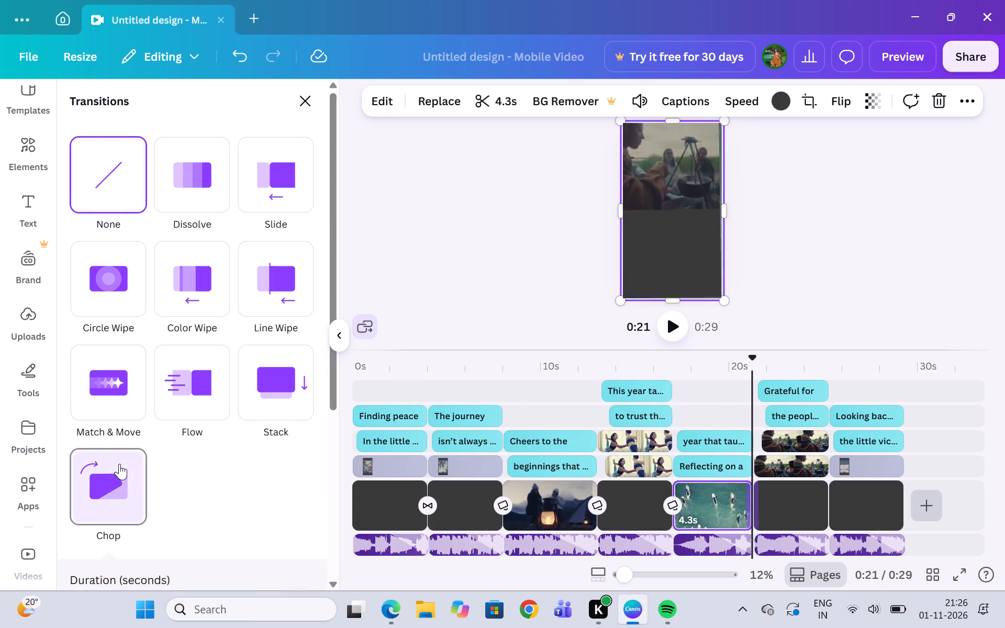
{"action": "left_click", "coordinate": [833, 513]}
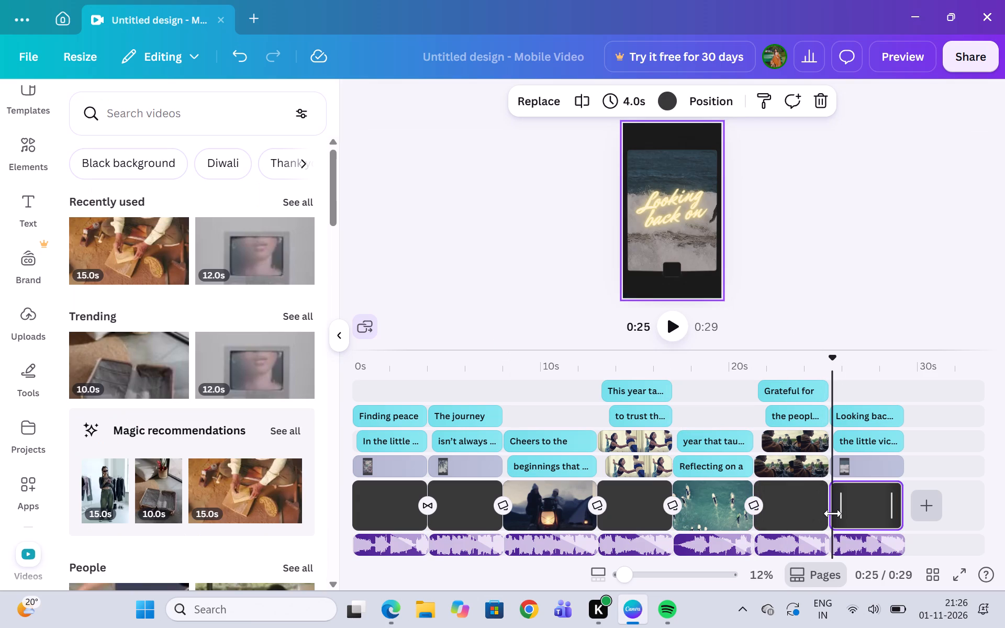
{"action": "left_click", "coordinate": [830, 513]}
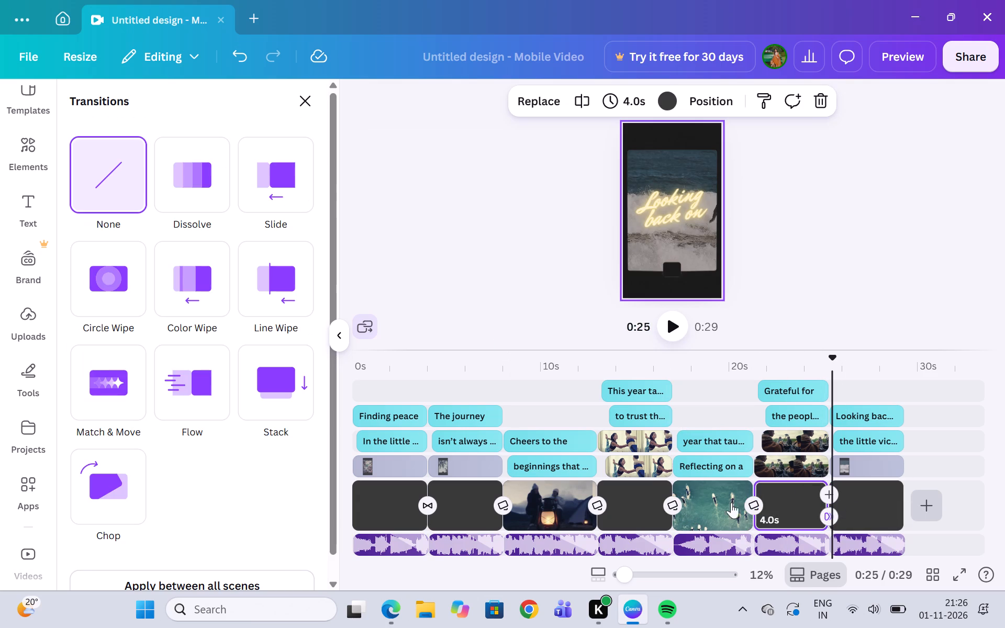
{"action": "left_click", "coordinate": [130, 483]}
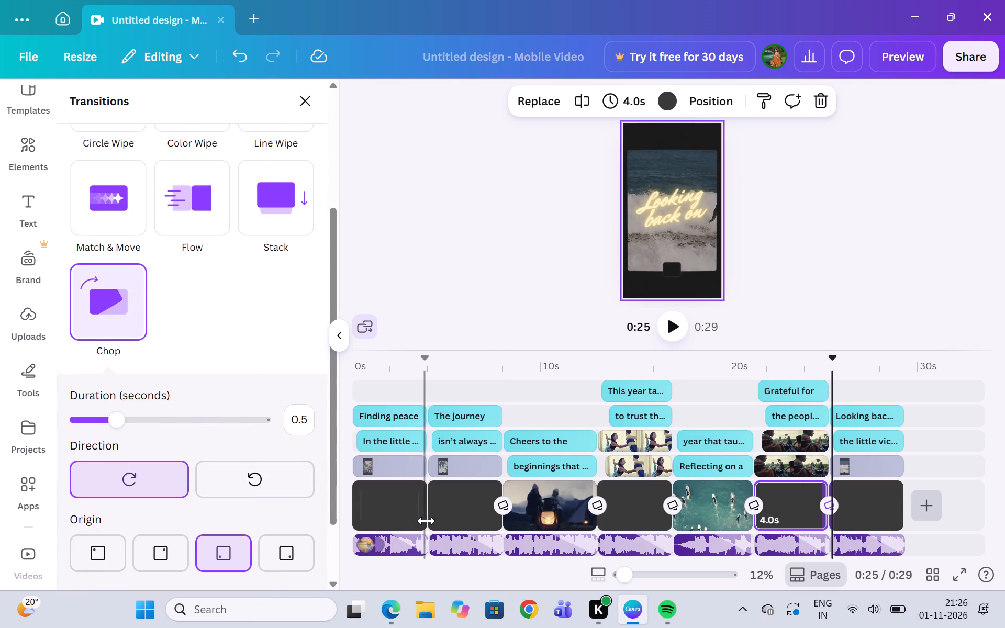
Replace the Dissolve transition between the "Finding peace" and "The journey" pages with Chop.
{"action": "left_click", "coordinate": [428, 506]}
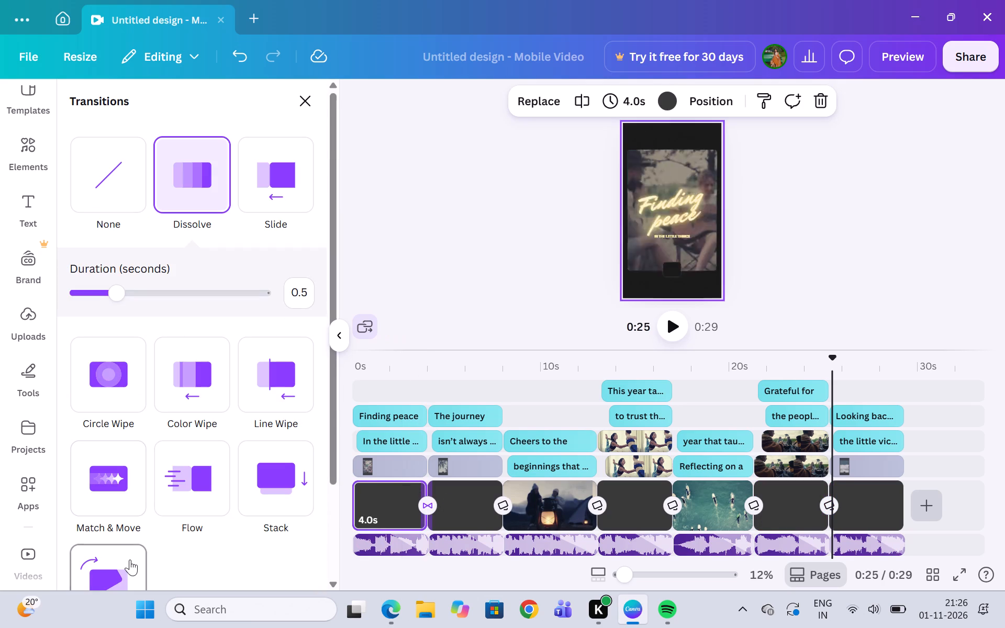
{"action": "left_click", "coordinate": [130, 559]}
{"action": "scroll", "coordinate": [159, 482], "scroll_direction": "down", "scroll_amount": 1}
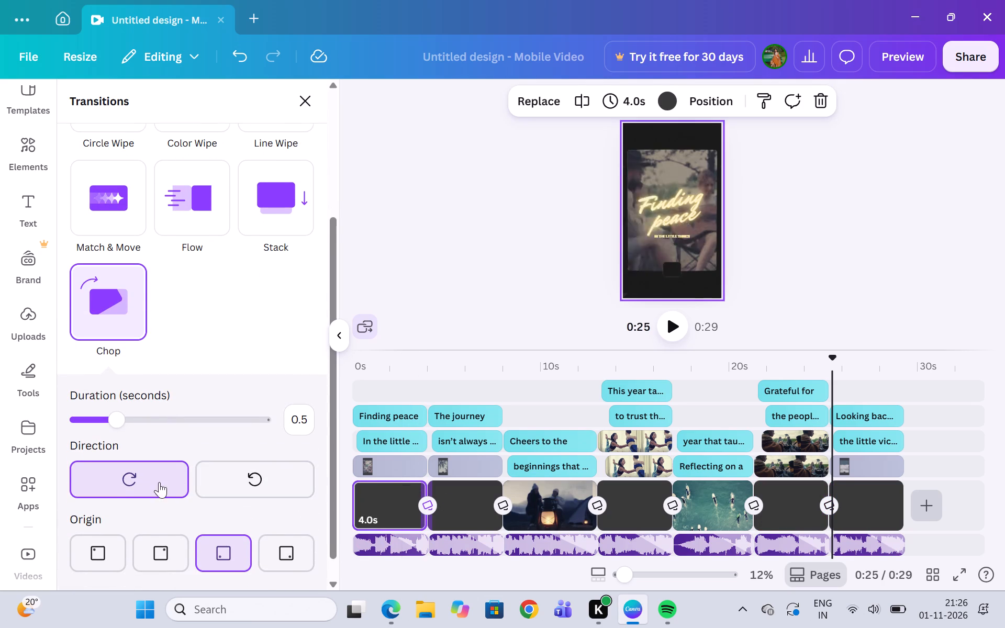
{"action": "scroll", "coordinate": [159, 482], "scroll_direction": "down", "scroll_amount": 2}
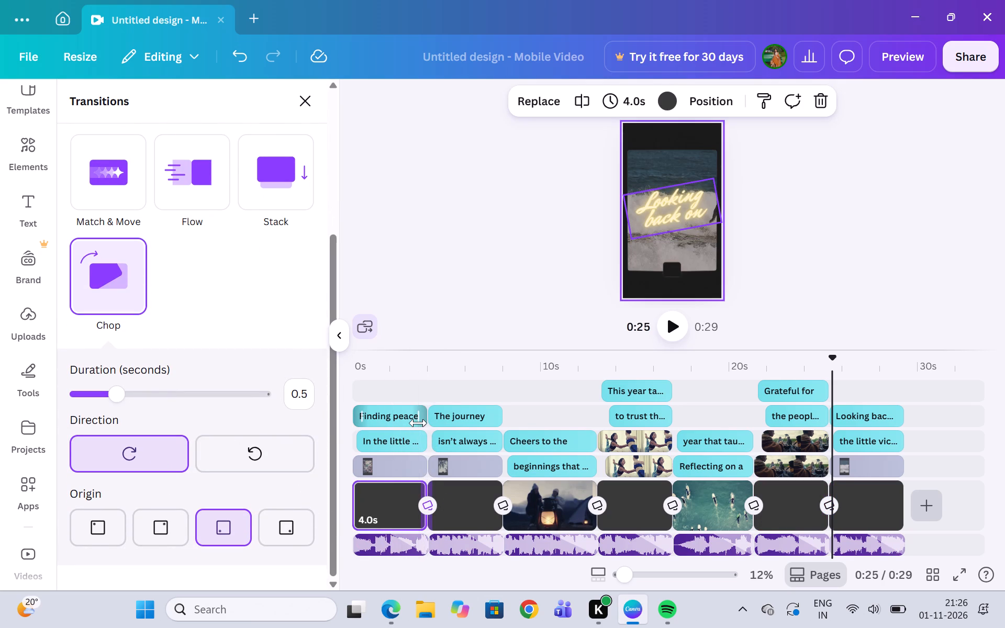
Clear the "Finding peace" heading text on the first page, keeping its text box open for editing.
{"action": "left_click", "coordinate": [399, 418]}
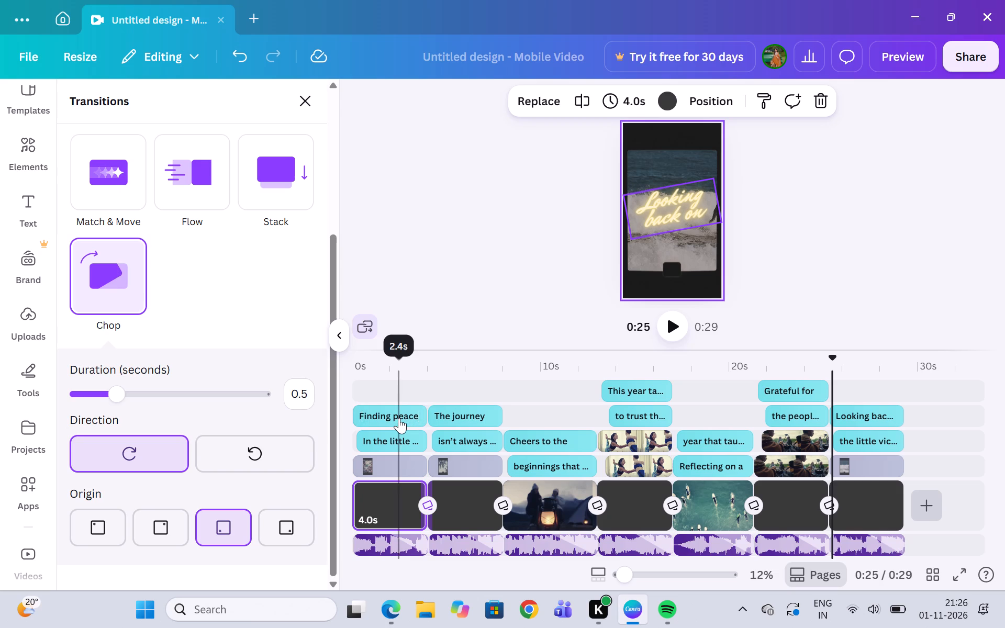
{"action": "left_click", "coordinate": [382, 413]}
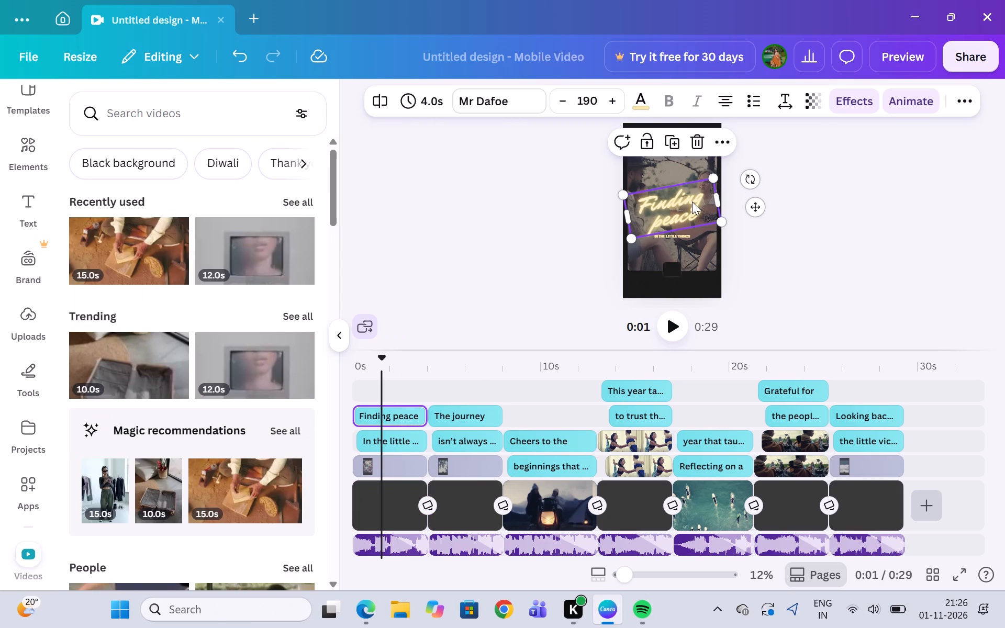
{"action": "left_click", "coordinate": [692, 201]}
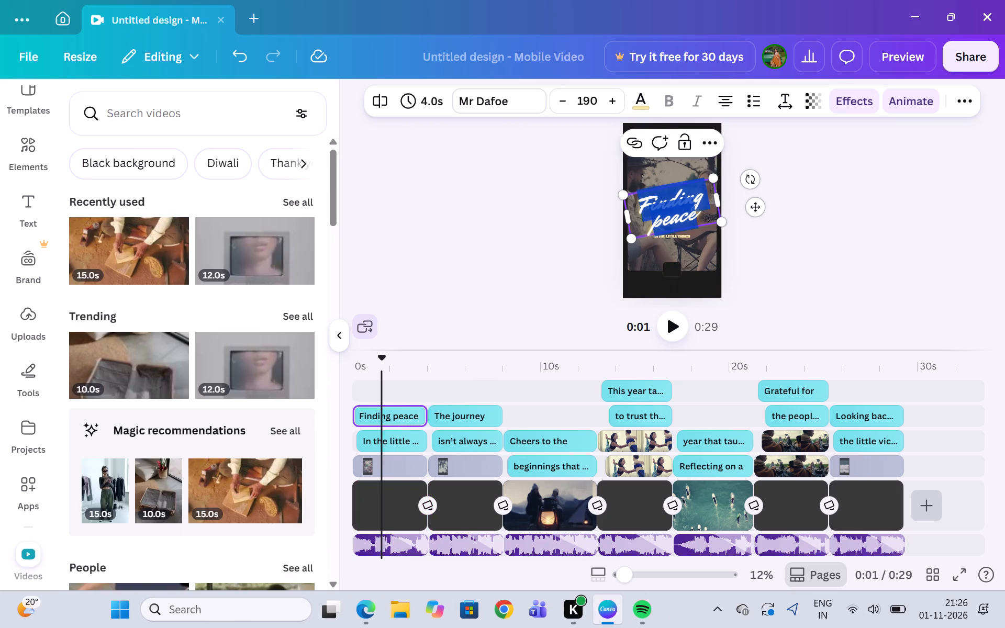
{"action": "key", "text": "BackSpace"}
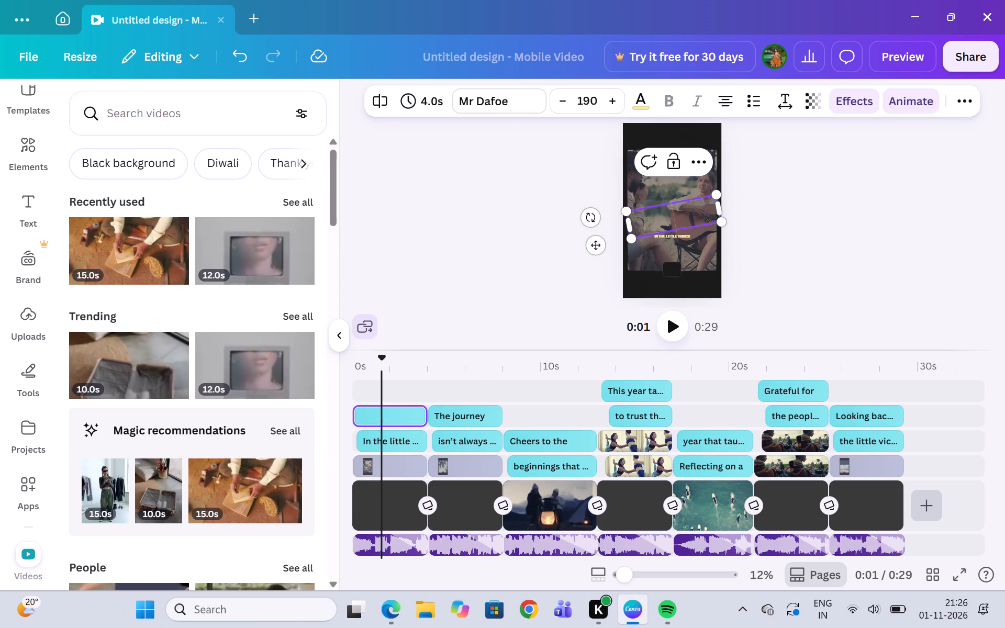
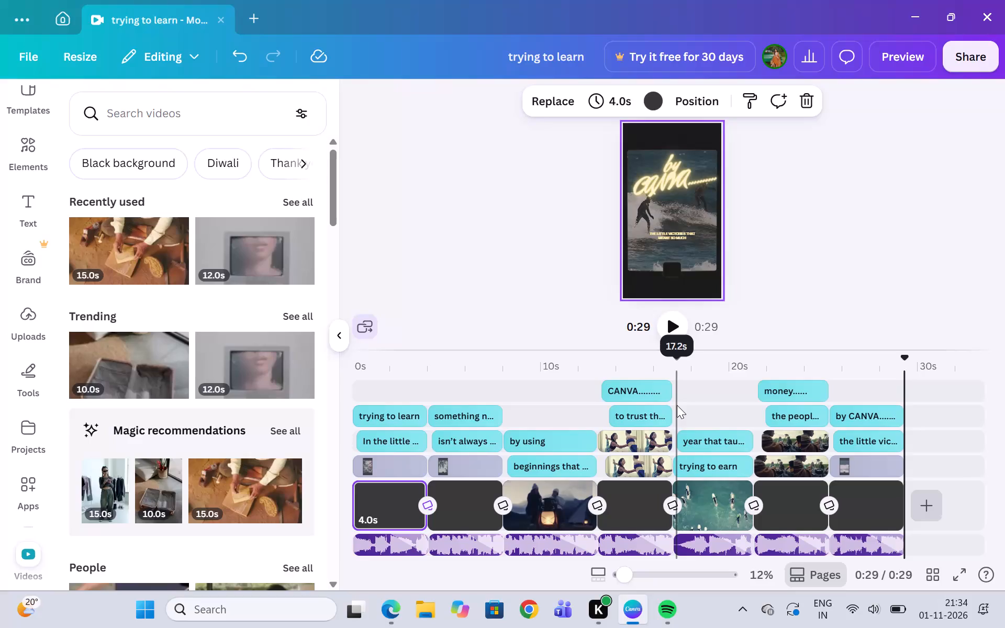
Download the design as an MP4 video at 1080p quality.
{"action": "left_click", "coordinate": [957, 63]}
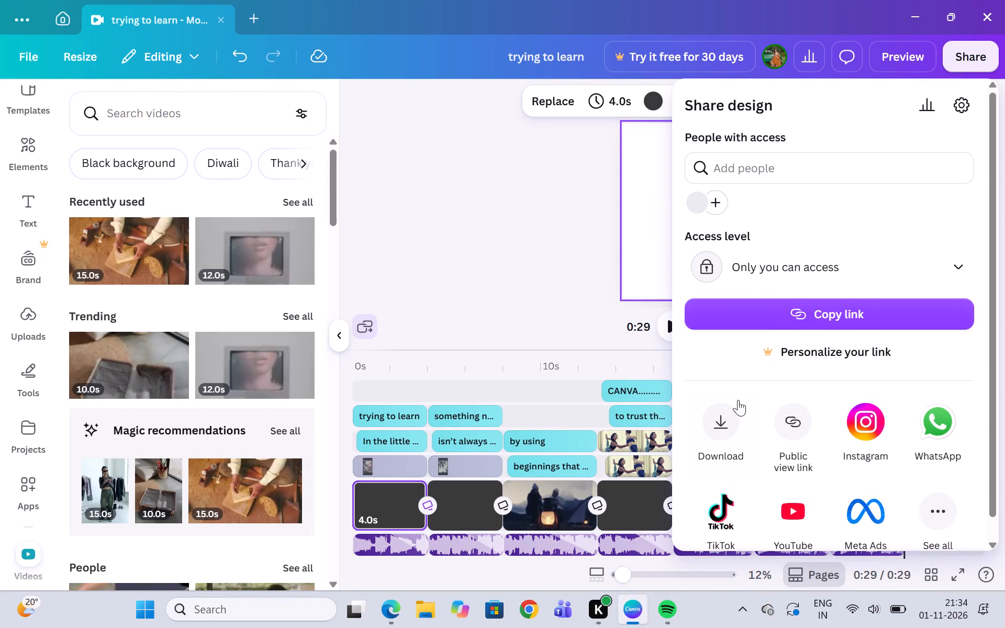
{"action": "left_click", "coordinate": [713, 421]}
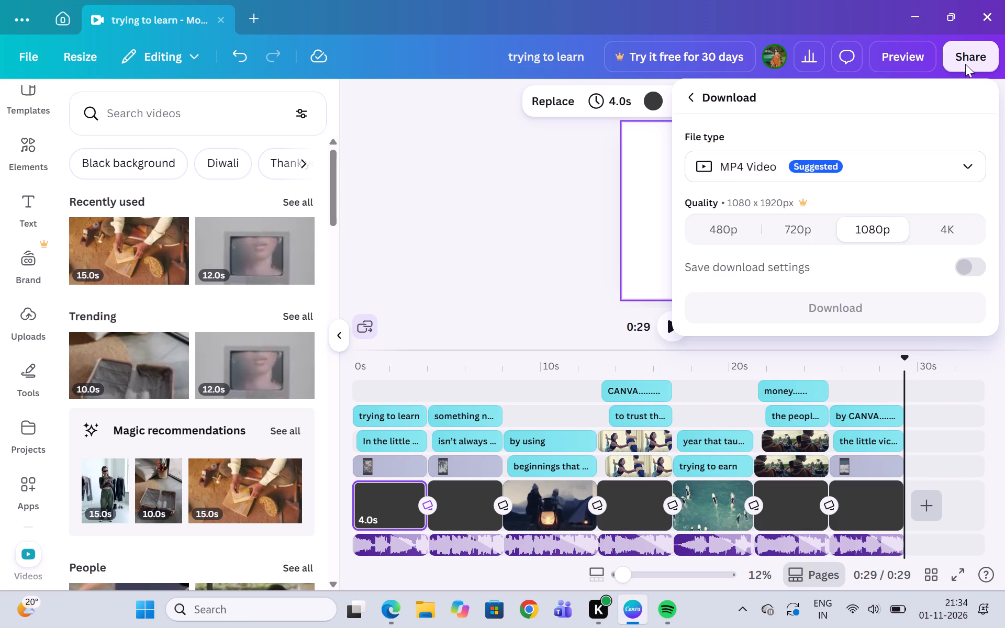
{"action": "left_click", "coordinate": [797, 312]}
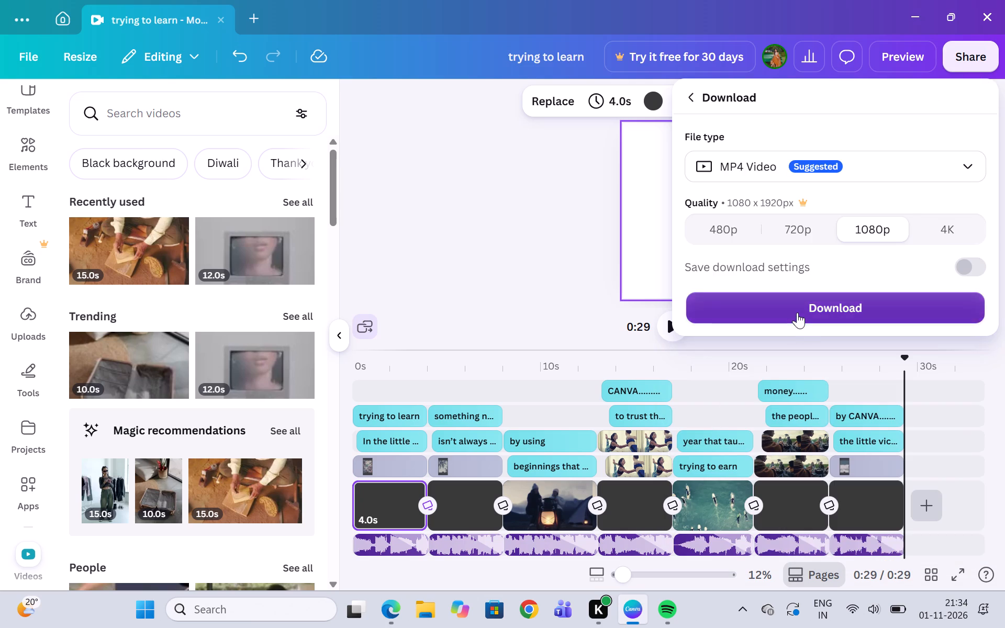
Share the design through the YouTube publishing app and bring up its video details form.
{"action": "left_click", "coordinate": [961, 57]}
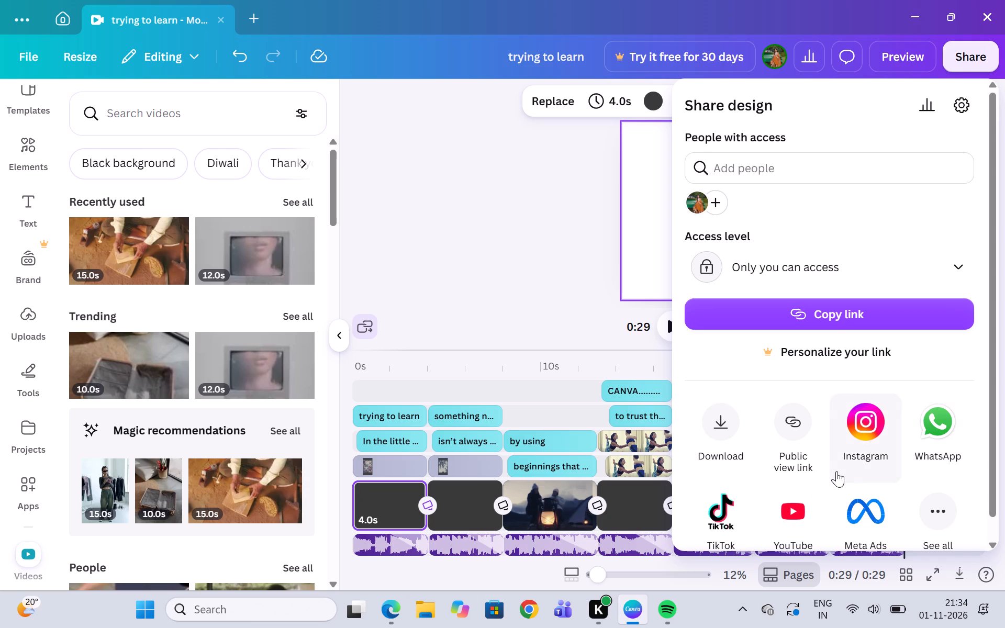
{"action": "scroll", "coordinate": [835, 469], "scroll_direction": "down", "scroll_amount": 2}
{"action": "left_click", "coordinate": [797, 503]}
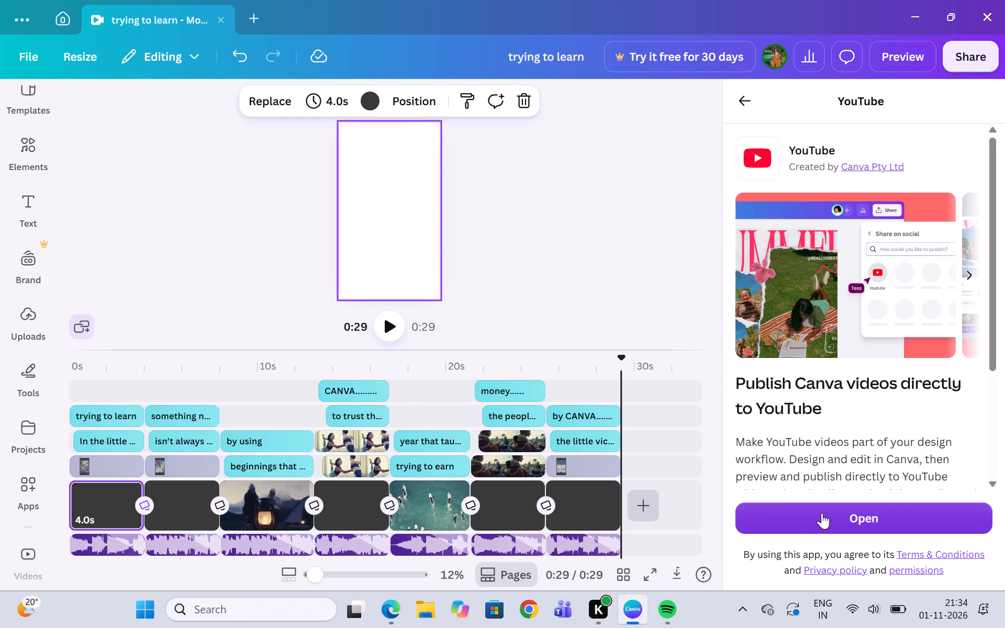
{"action": "left_click", "coordinate": [822, 513]}
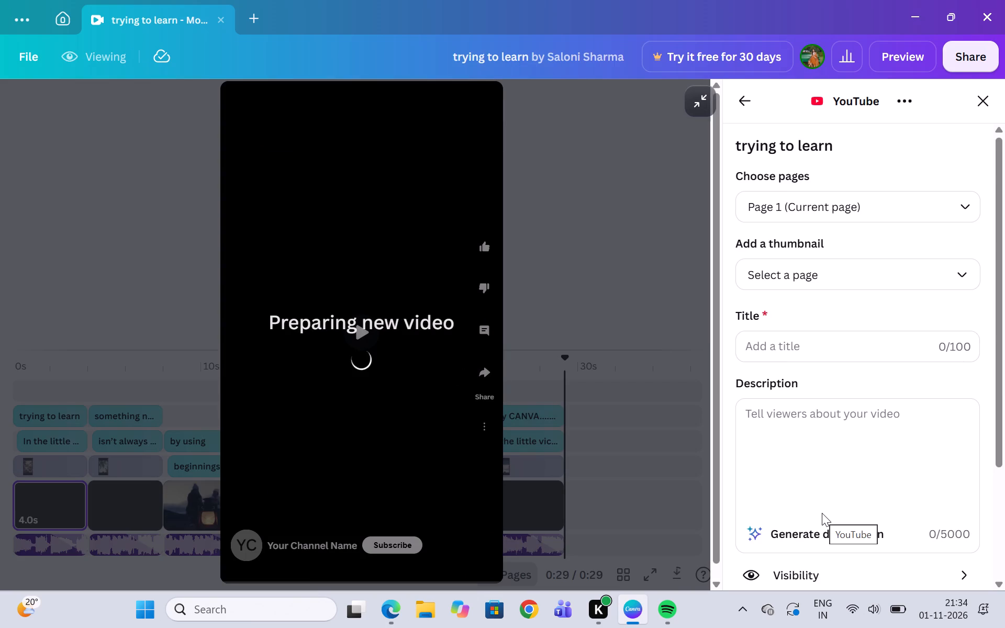
Enter "My first edit" as the YouTube video title.
{"action": "left_click", "coordinate": [836, 342]}
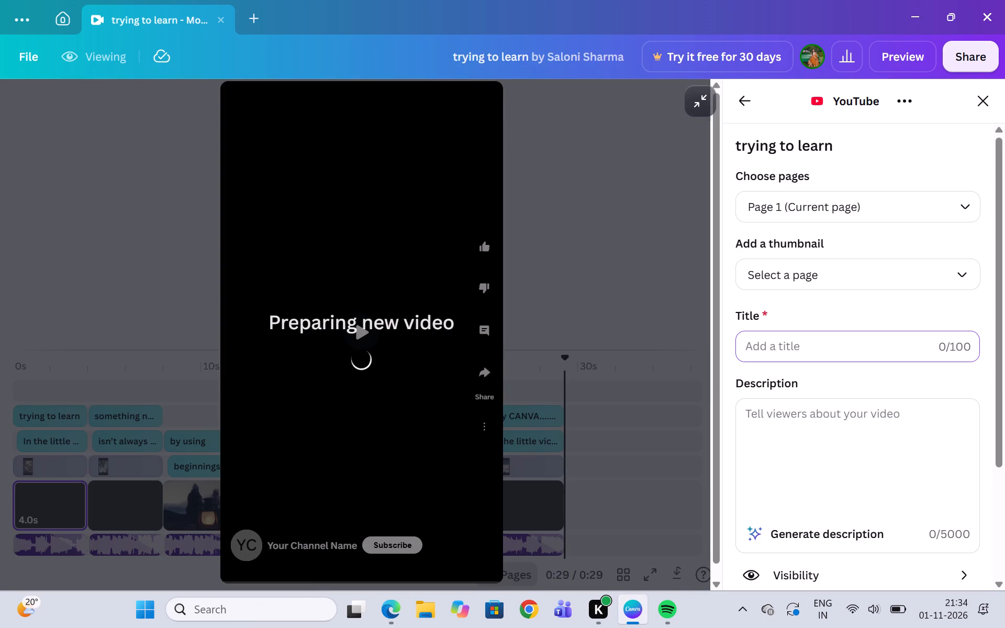
{"action": "type", "text": "my"}
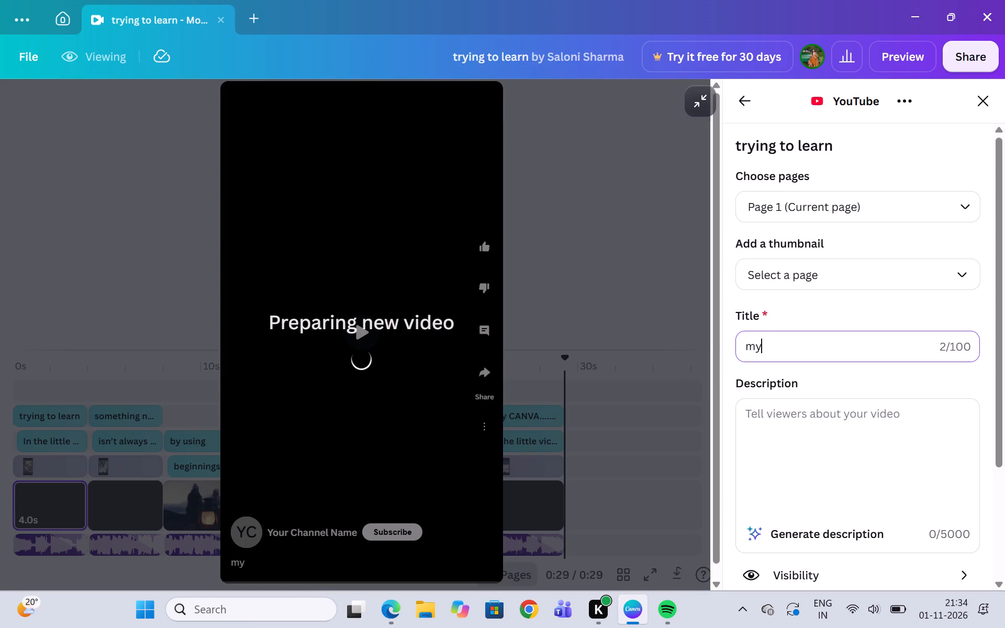
{"action": "key", "text": "BackSpace"}
{"action": "key", "text": "BackSpace"}
{"action": "key", "text": "BackSpace"}
{"action": "key", "text": "BackSpace"}
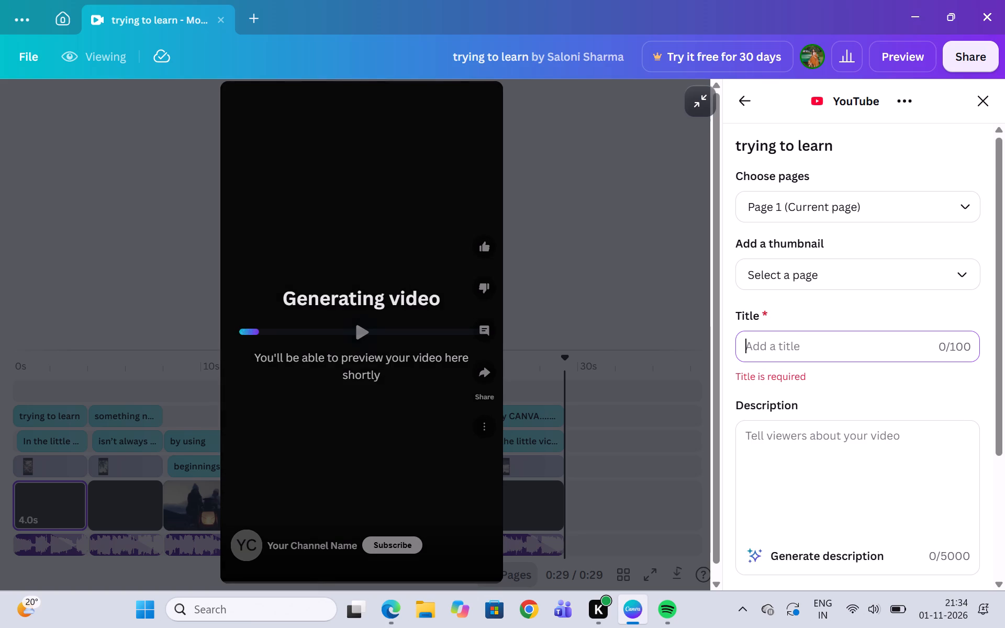
{"action": "key", "text": "m"}
{"action": "type", "text": "y"}
{"action": "key", "text": "space"}
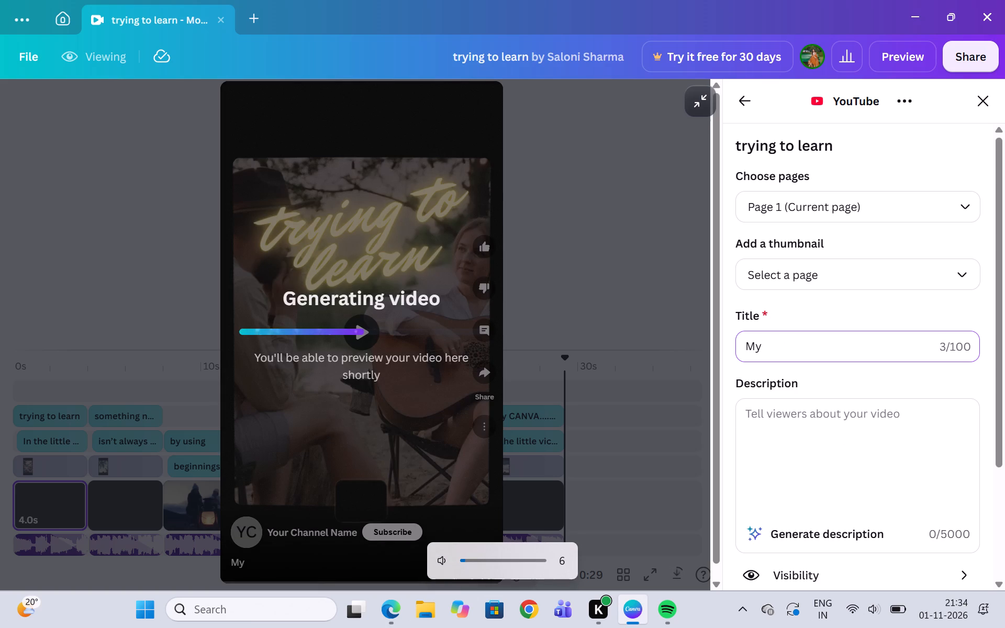
{"action": "type", "text": "first edit"}
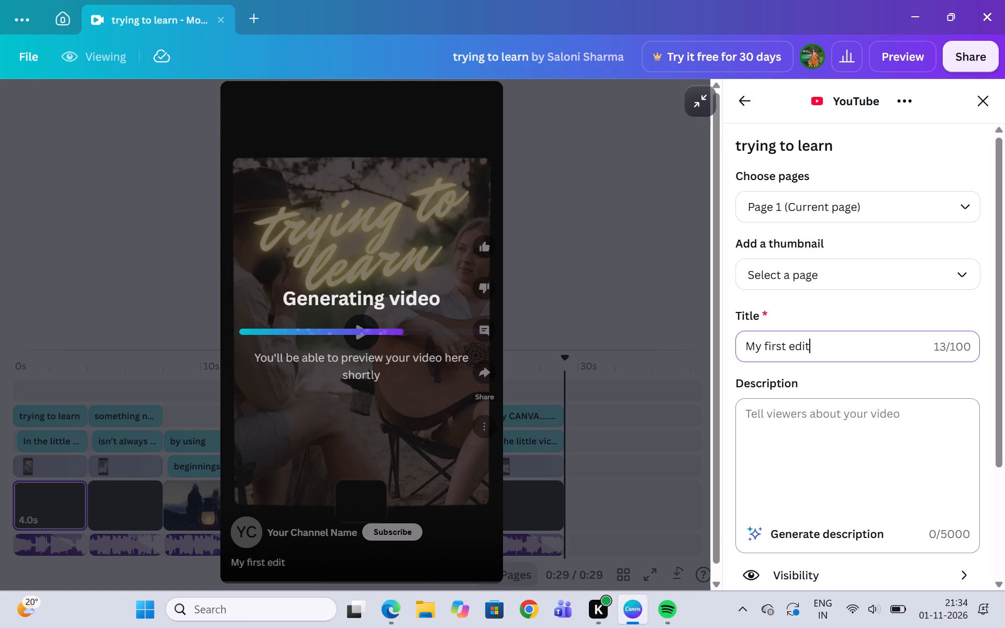
Enter "My first edit by canva" as the YouTube video description.
{"action": "left_click", "coordinate": [874, 428]}
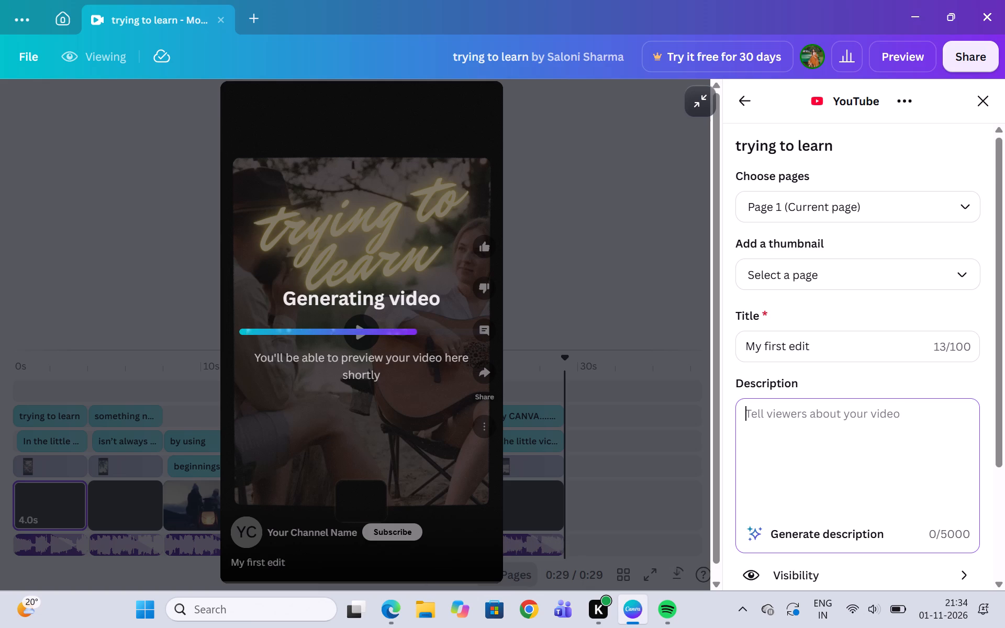
{"action": "type", "text": "some"}
{"action": "key", "text": "BackSpace"}
{"action": "key", "text": "BackSpace"}
{"action": "key", "text": "BackSpace"}
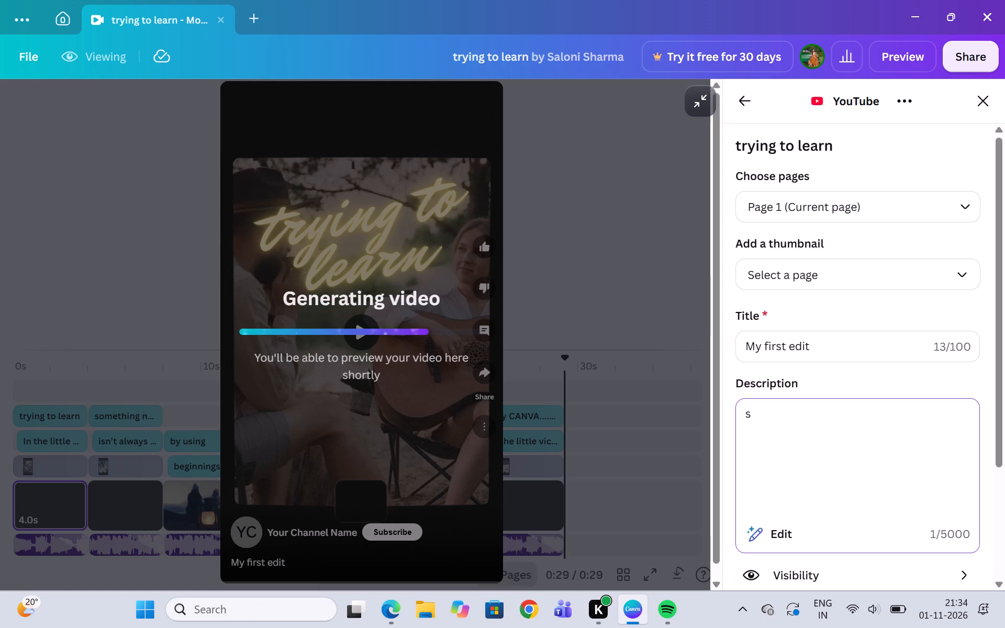
{"action": "key", "text": "BackSpace"}
{"action": "key", "text": "BackSpace"}
{"action": "type", "text": "ried"}
{"action": "key", "text": "space"}
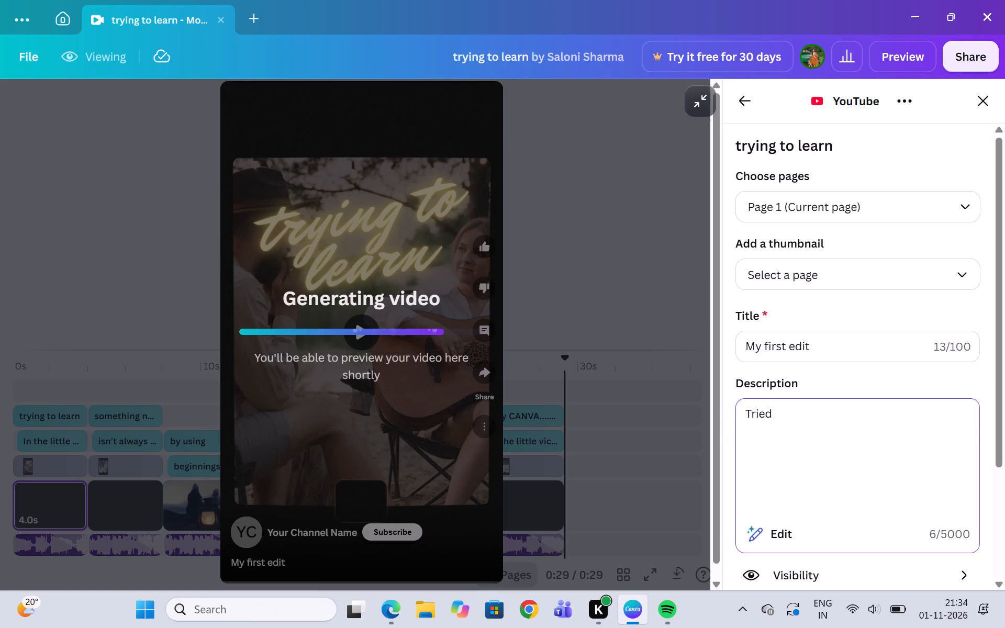
{"action": "key", "text": "BackSpace"}
{"action": "key", "text": "BackSpace"}
{"action": "key", "text": "BackSpace"}
{"action": "key", "text": "BackSpace"}
{"action": "key", "text": "BackSpace"}
{"action": "key", "text": "BackSpace"}
{"action": "key", "text": "BackSpace"}
{"action": "key", "text": "BackSpace"}
{"action": "key", "text": "BackSpace"}
{"action": "key", "text": "BackSpace"}
{"action": "key", "text": "BackSpace"}
{"action": "key", "text": "BackSpace"}
{"action": "key", "text": "BackSpace"}
{"action": "key", "text": "BackSpace"}
{"action": "key", "text": "BackSpace"}
{"action": "key", "text": "BackSpace"}
{"action": "key", "text": "BackSpace"}
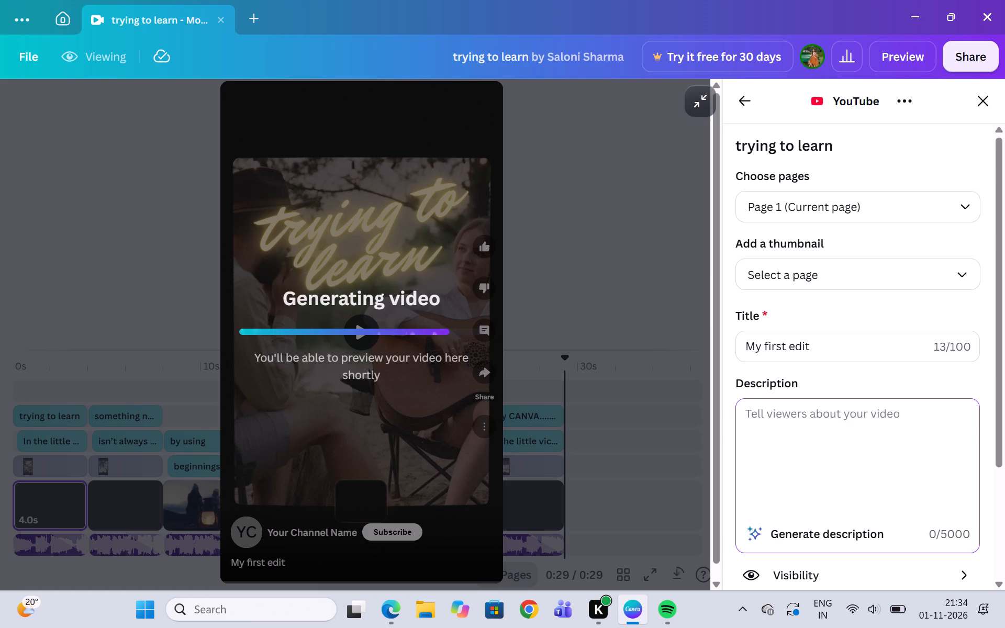
{"action": "type", "text": "My firste"}
{"action": "key", "text": "BackSpace"}
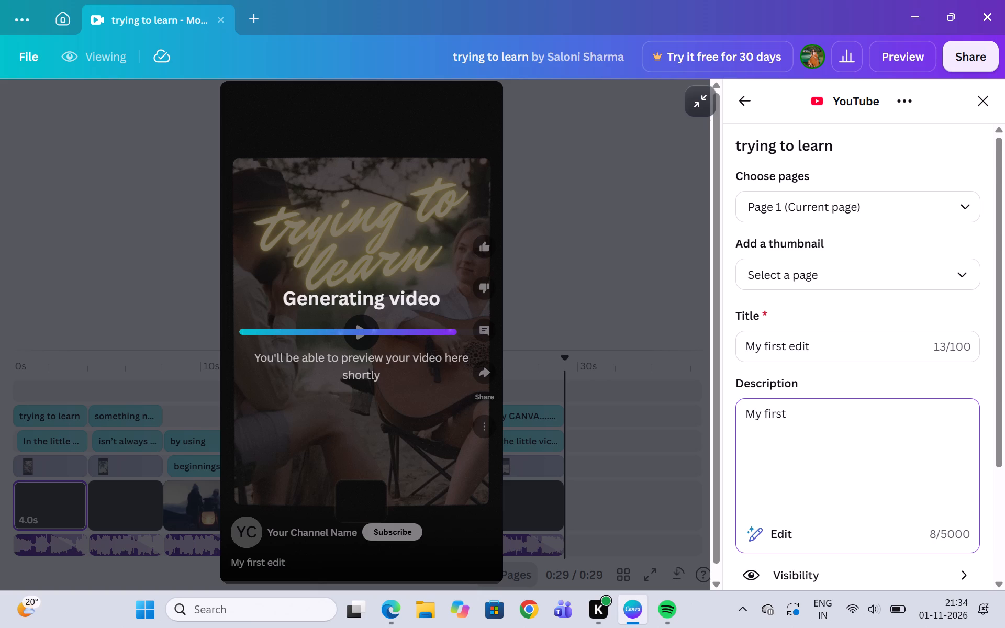
{"action": "key", "text": "space"}
{"action": "type", "text": "ed"}
{"action": "type", "text": "it by canva"}
{"action": "key", "text": "space"}
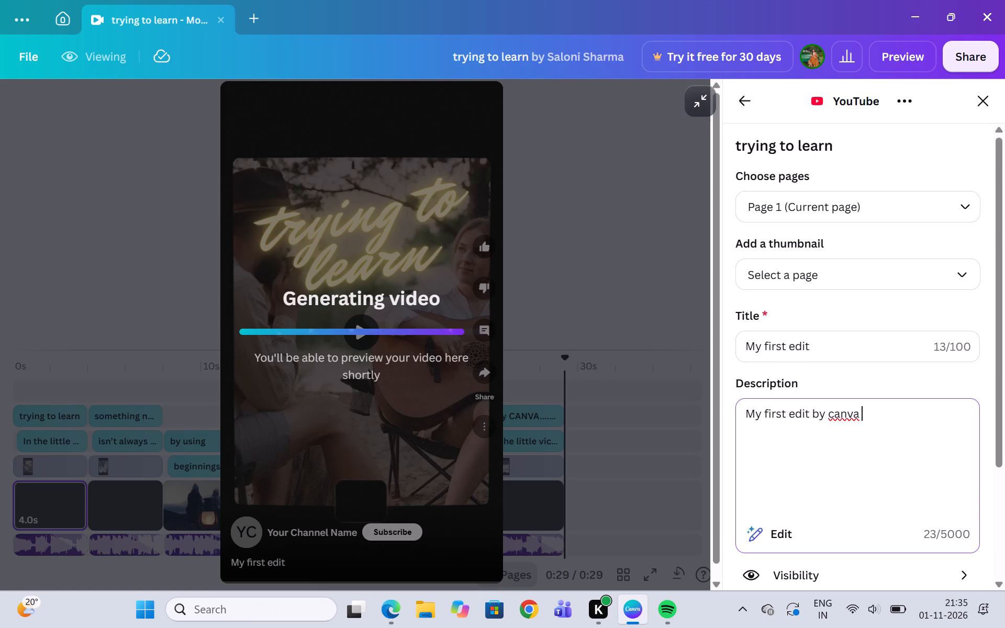
Set the YouTube video's visibility to Public.
{"action": "scroll", "coordinate": [871, 506], "scroll_direction": "down", "scroll_amount": 3}
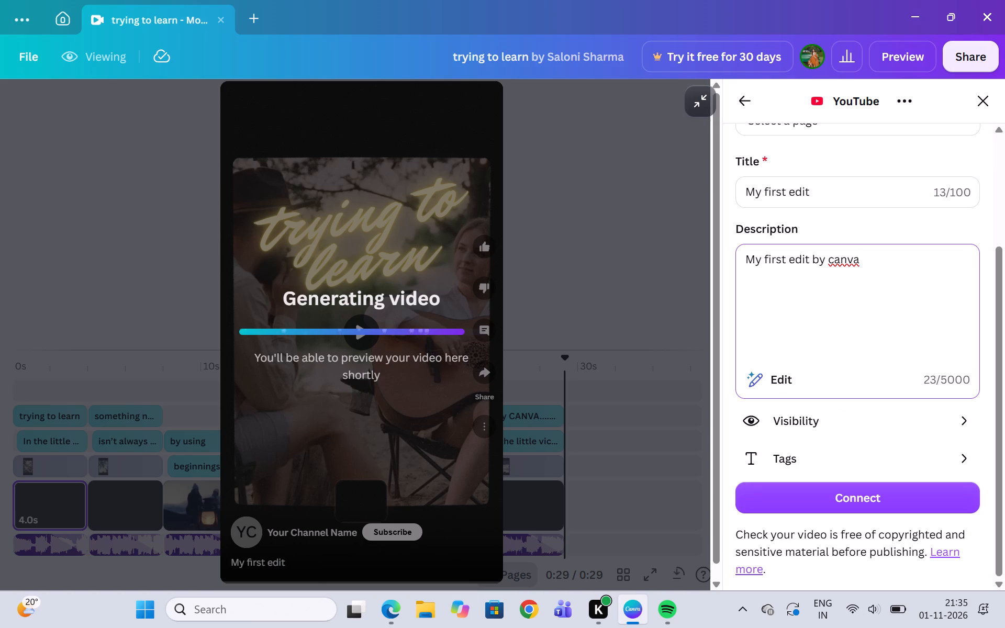
{"action": "left_click", "coordinate": [973, 413]}
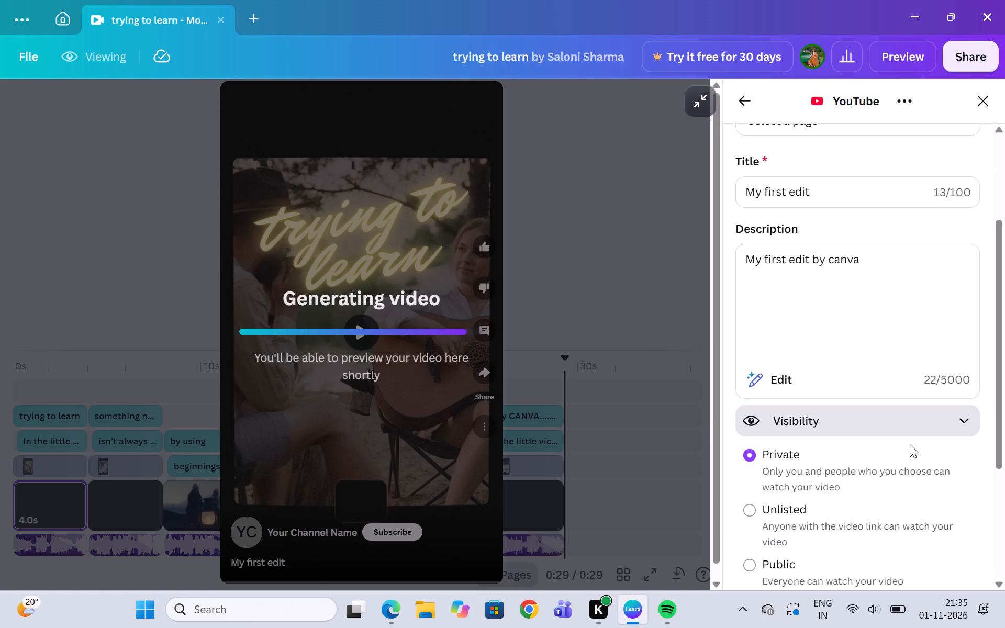
{"action": "scroll", "coordinate": [841, 491], "scroll_direction": "down", "scroll_amount": 1}
{"action": "left_click", "coordinate": [753, 491]}
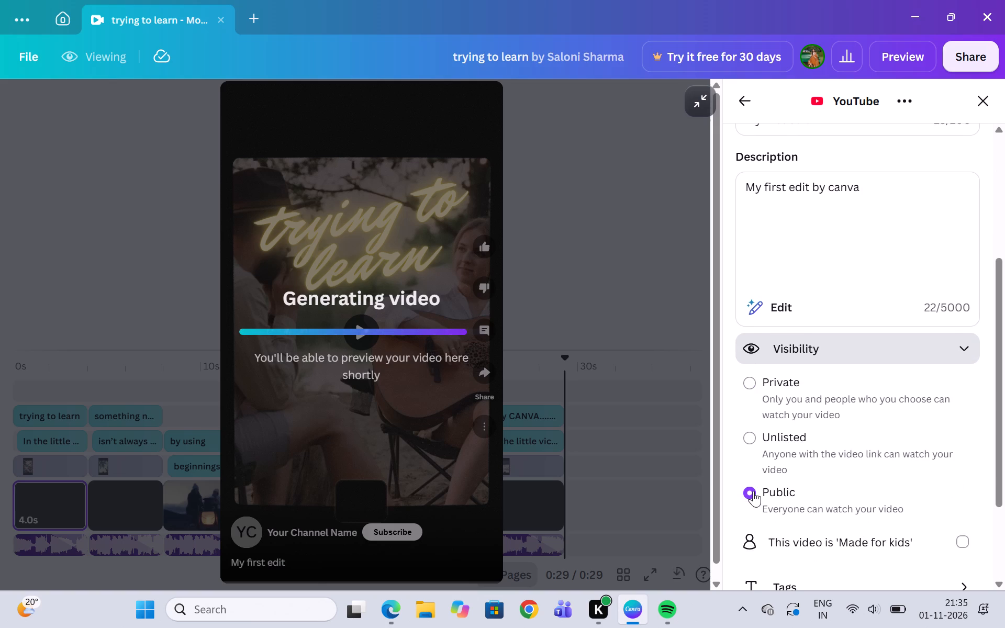
Connect a YouTube account for publishing the video.
{"action": "scroll", "coordinate": [860, 442], "scroll_direction": "down", "scroll_amount": 3}
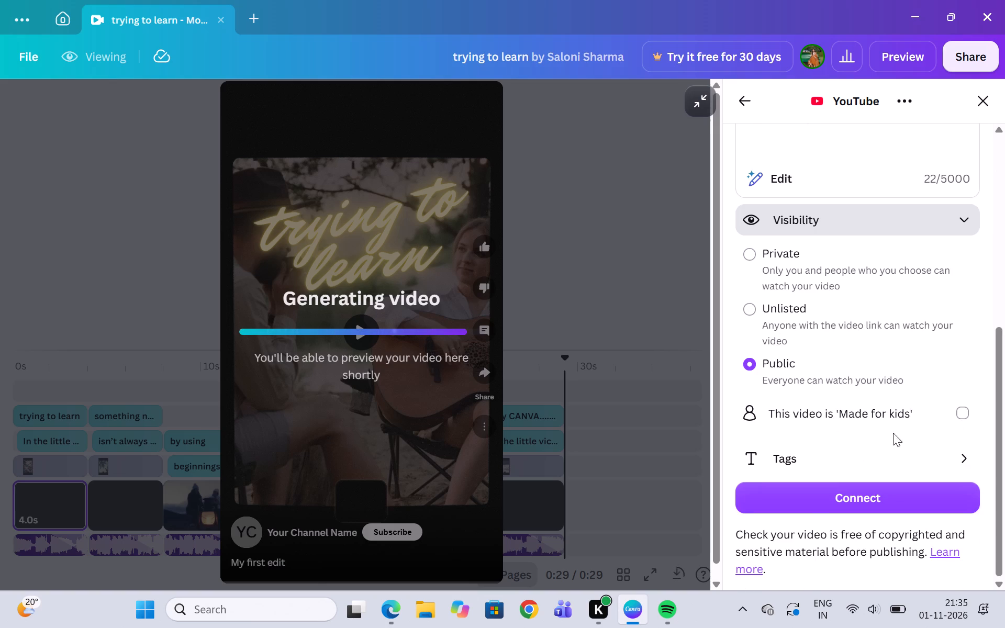
{"action": "left_click", "coordinate": [848, 492]}
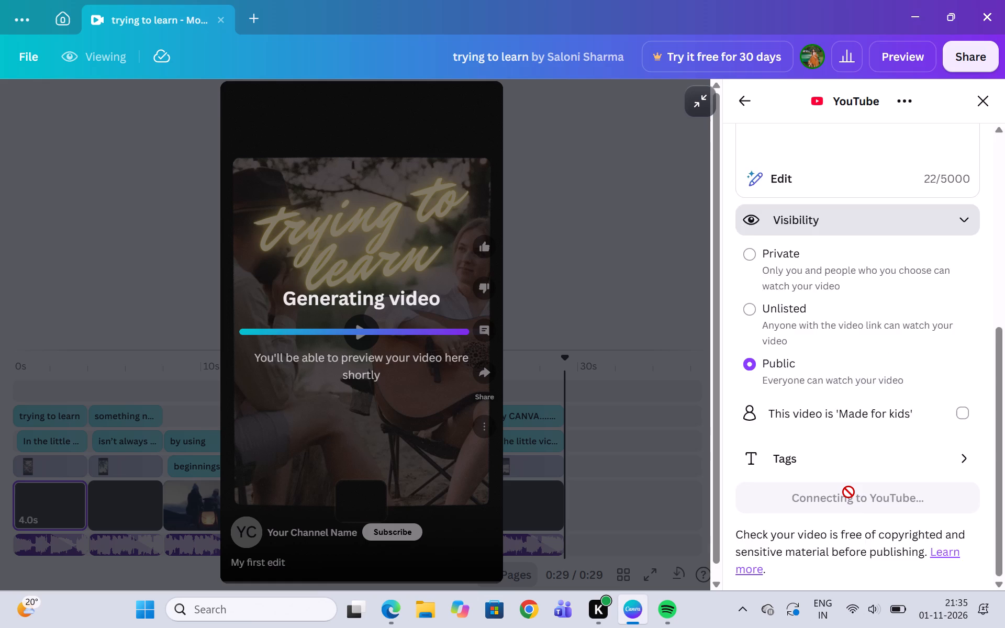
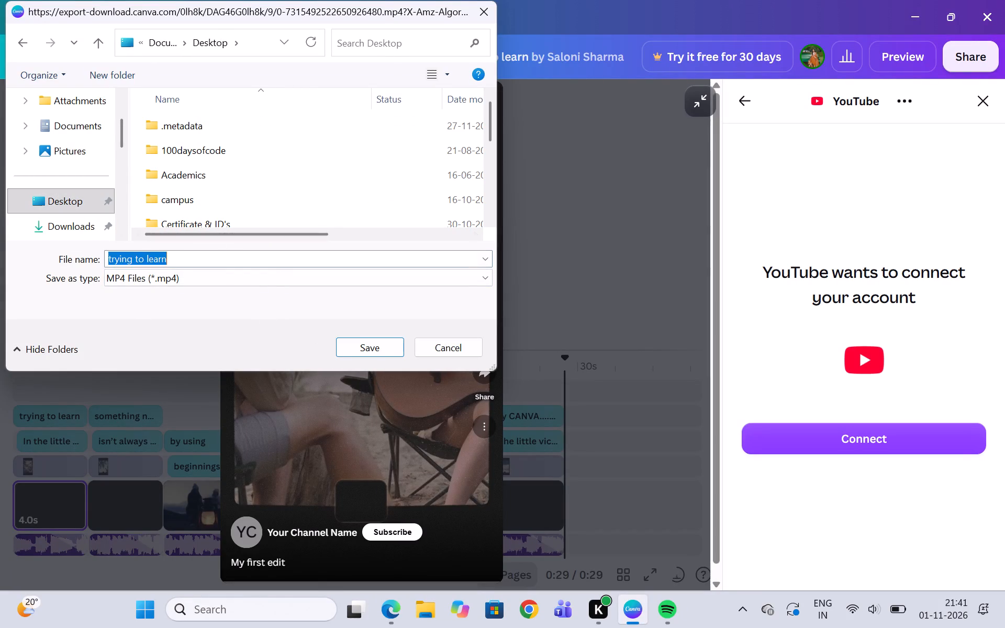
Save the exported video to the Desktop folder as an MP4 file named "canva1".
{"action": "key", "text": "BackSpace"}
{"action": "key", "text": "BackSpace"}
{"action": "key", "text": "BackSpace"}
{"action": "type", "text": "canva"}
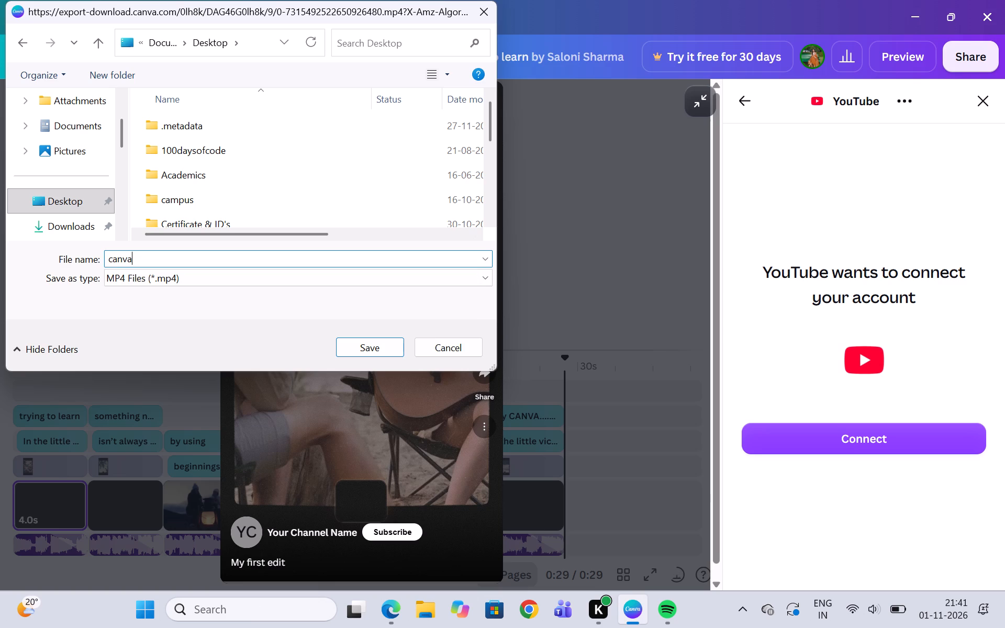
{"action": "key", "text": "1"}
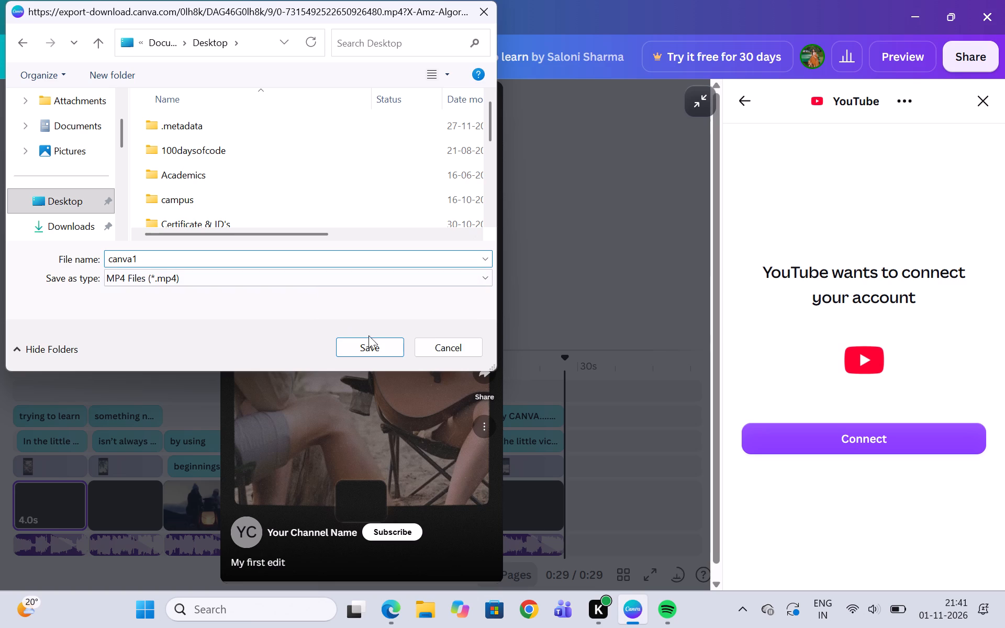
{"action": "left_click", "coordinate": [375, 342]}
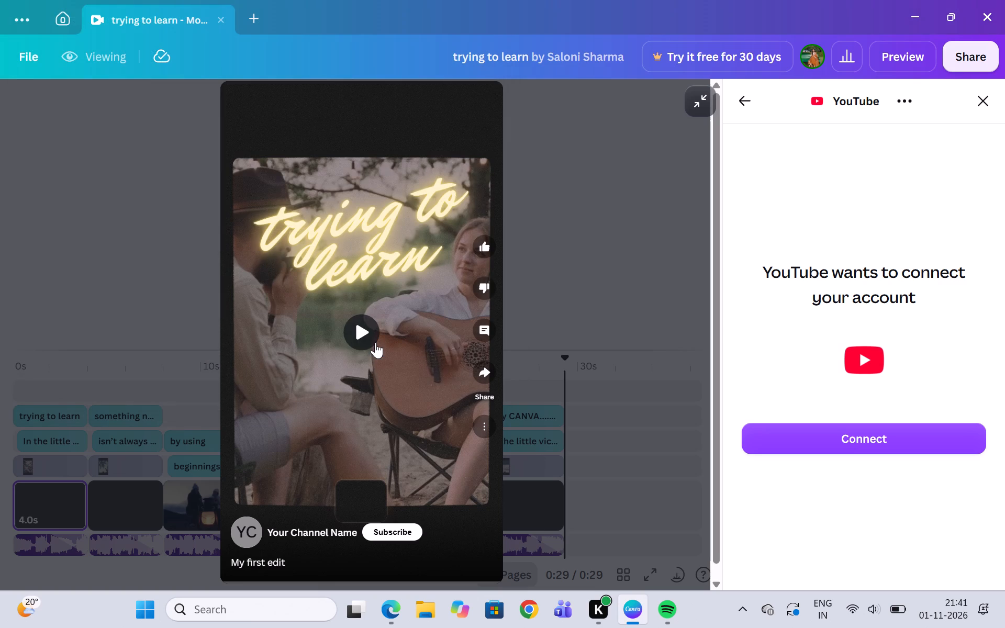
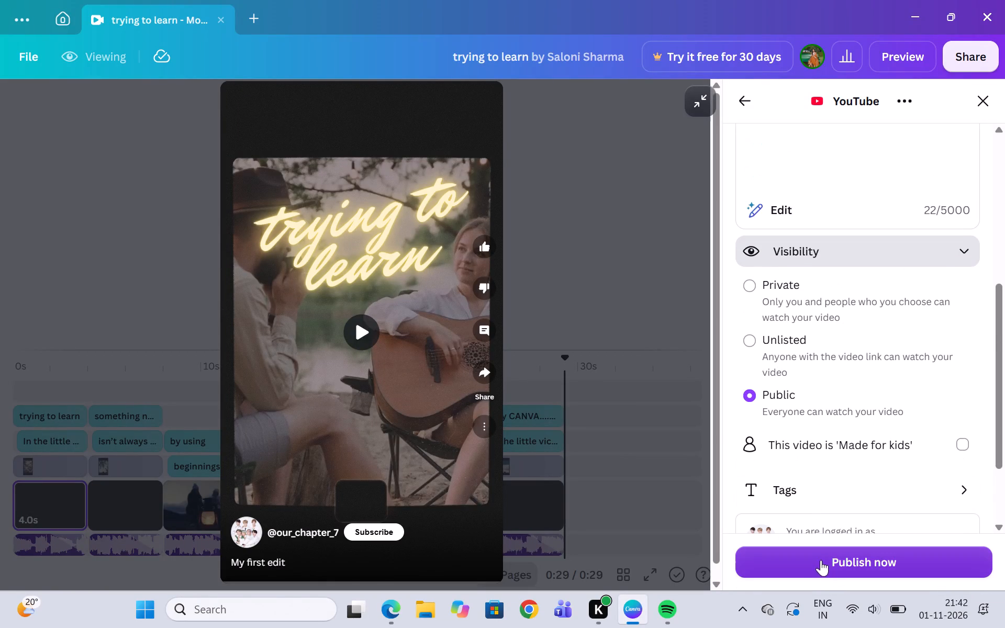
Publish the "My first edit" video to the connected YouTube channel with Public visibility.
{"action": "left_click", "coordinate": [821, 557]}
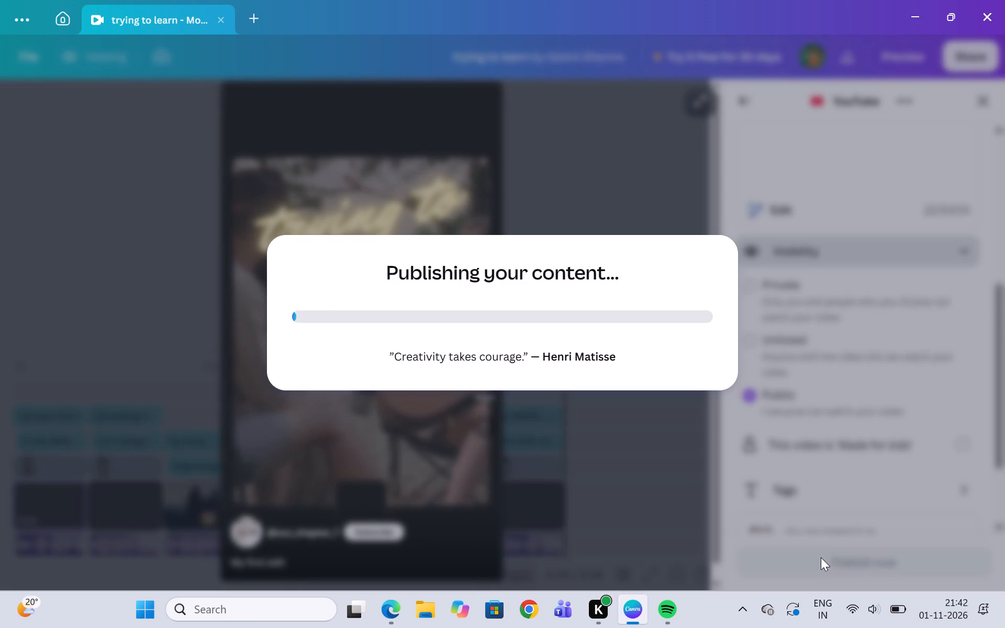
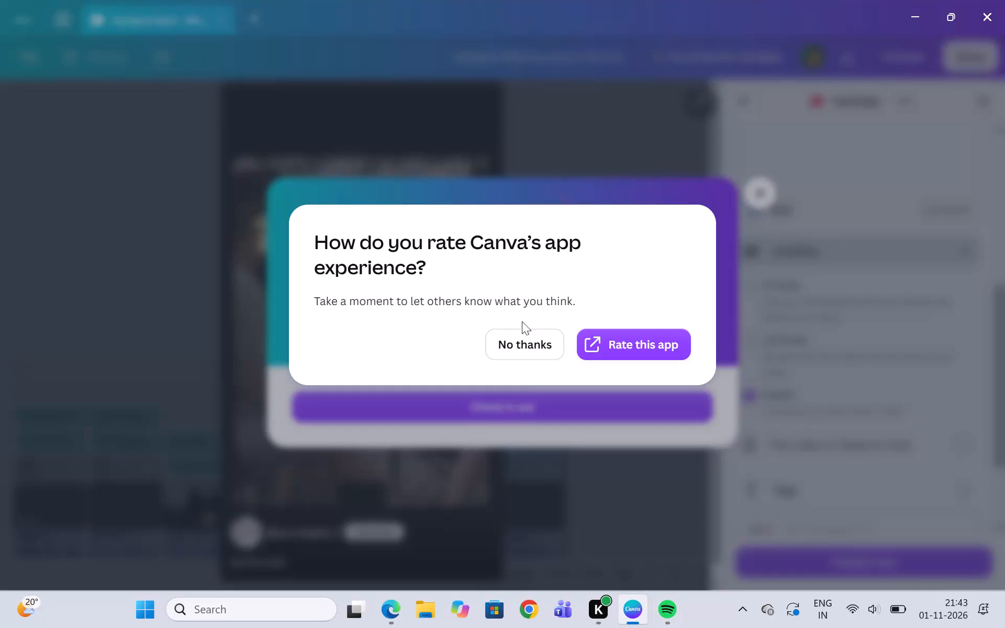
Decline the request to rate Canva's app experience.
{"action": "left_click", "coordinate": [547, 340]}
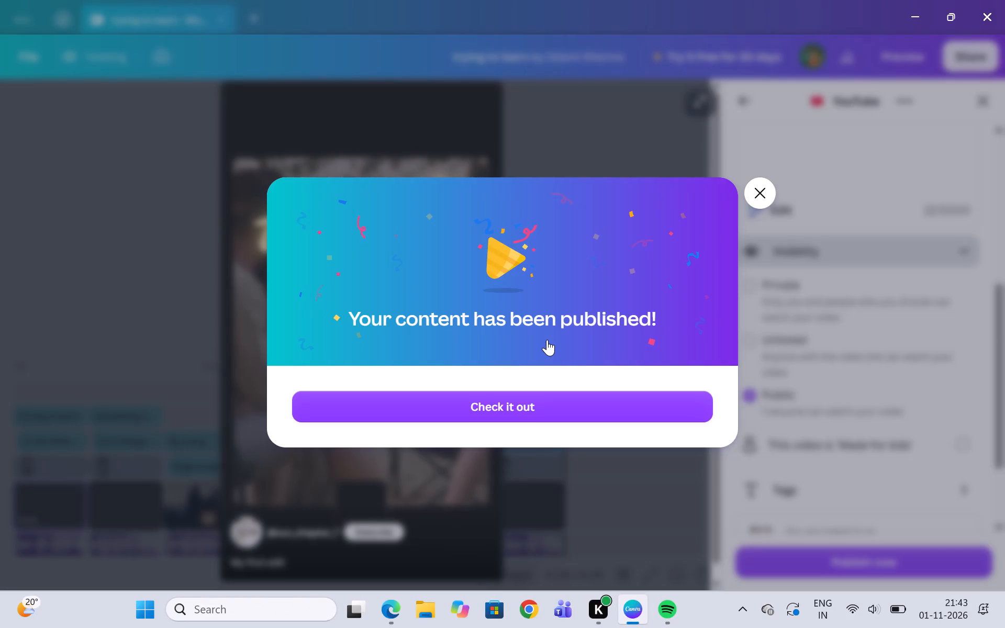
{"action": "left_click", "coordinate": [549, 414]}
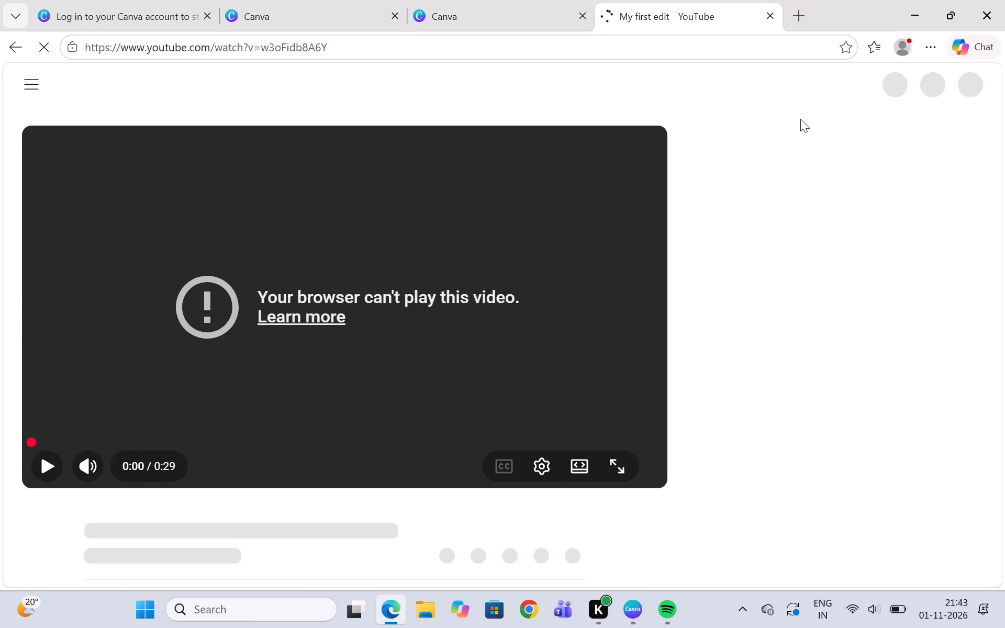
{"action": "left_click", "coordinate": [48, 475]}
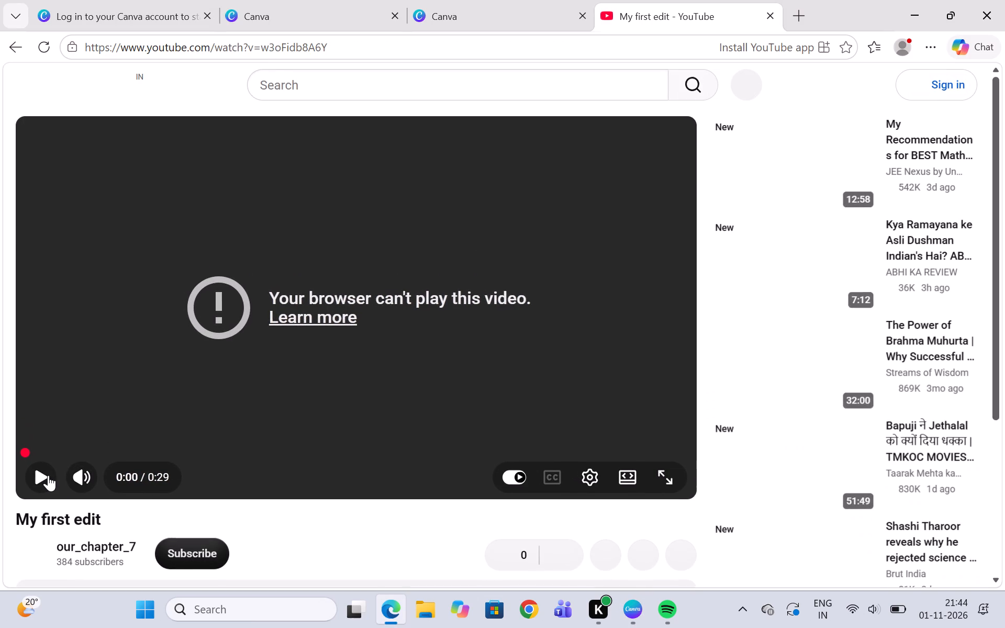
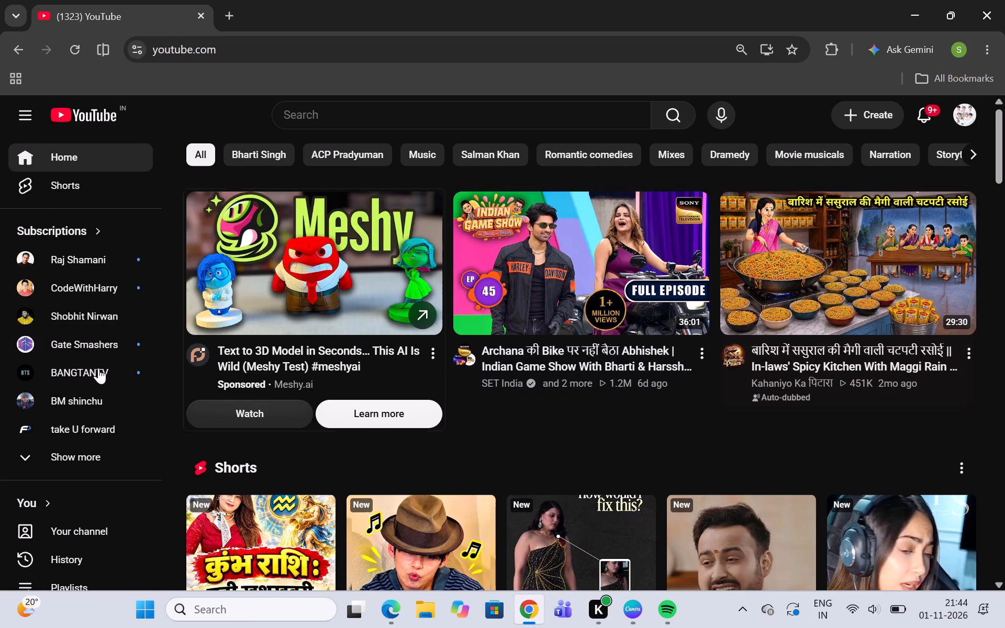
{"action": "scroll", "coordinate": [31, 496], "scroll_direction": "down", "scroll_amount": 2}
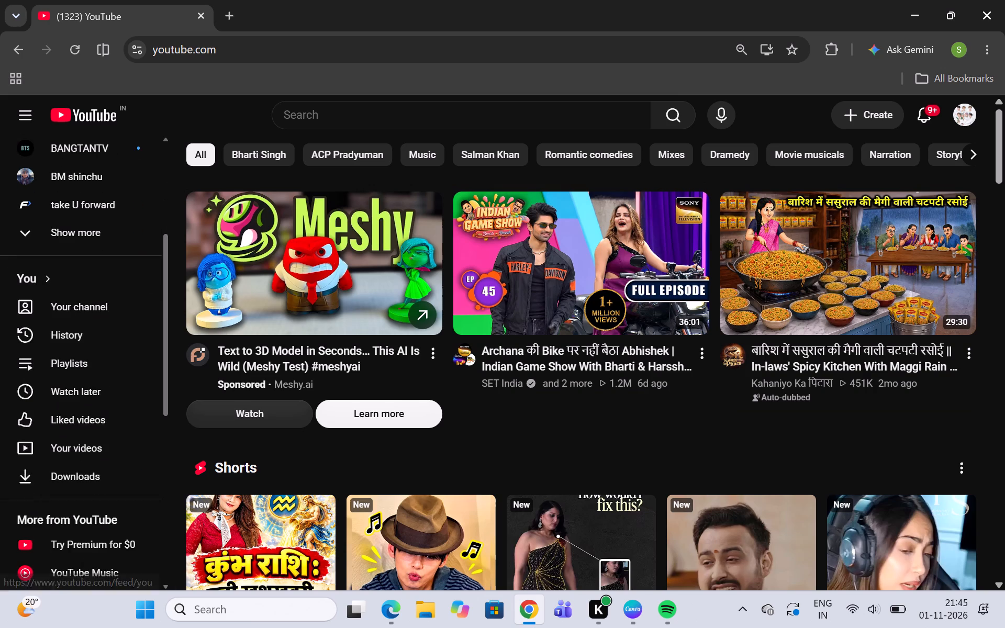
{"action": "scroll", "coordinate": [28, 520], "scroll_direction": "down", "scroll_amount": 6}
{"action": "scroll", "coordinate": [39, 200], "scroll_direction": "up", "scroll_amount": 3}
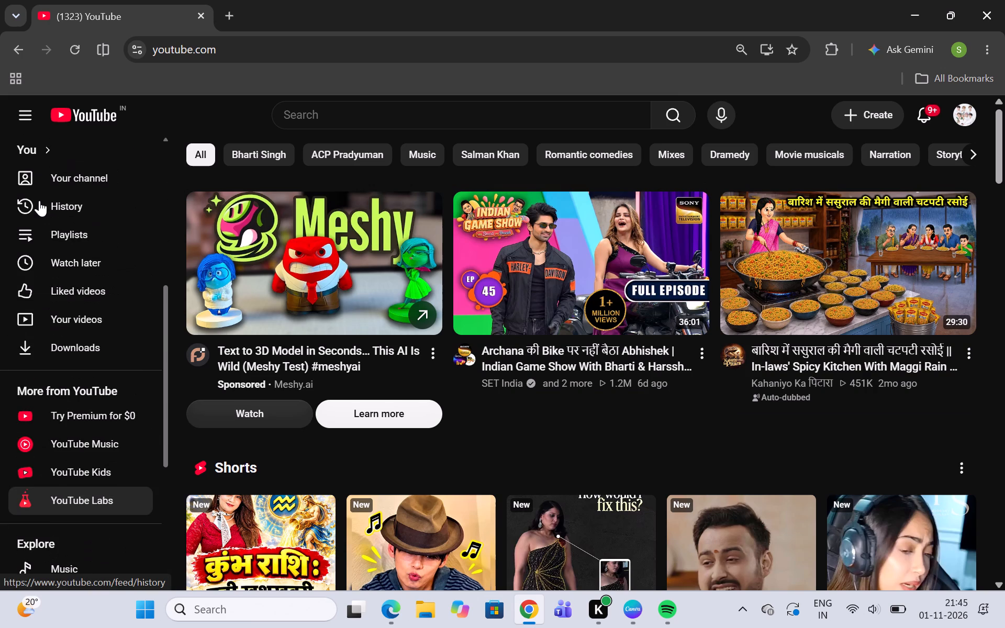
{"action": "left_click", "coordinate": [60, 175]}
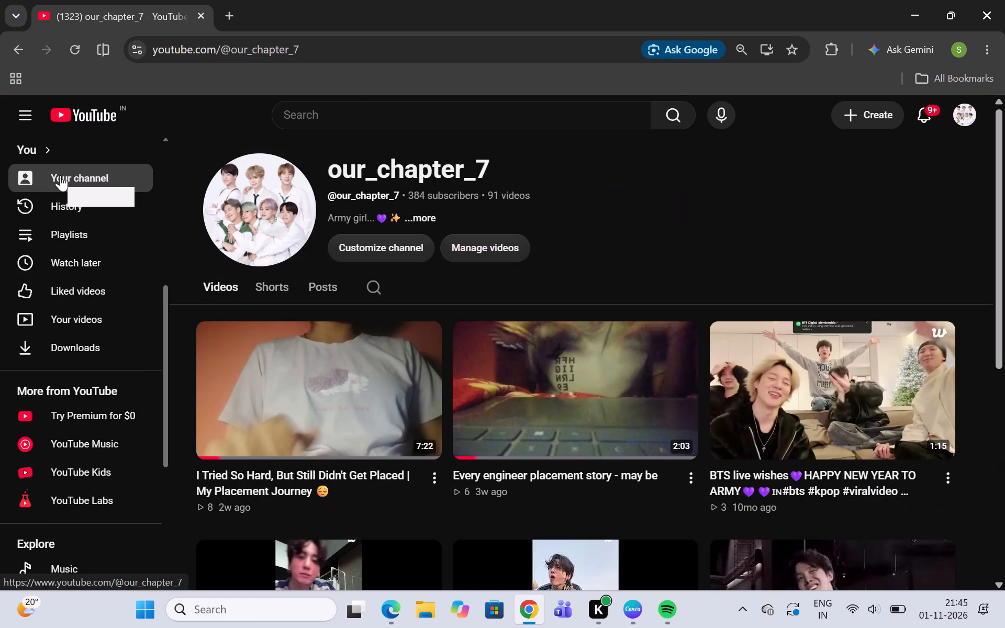
{"action": "left_click", "coordinate": [286, 283]}
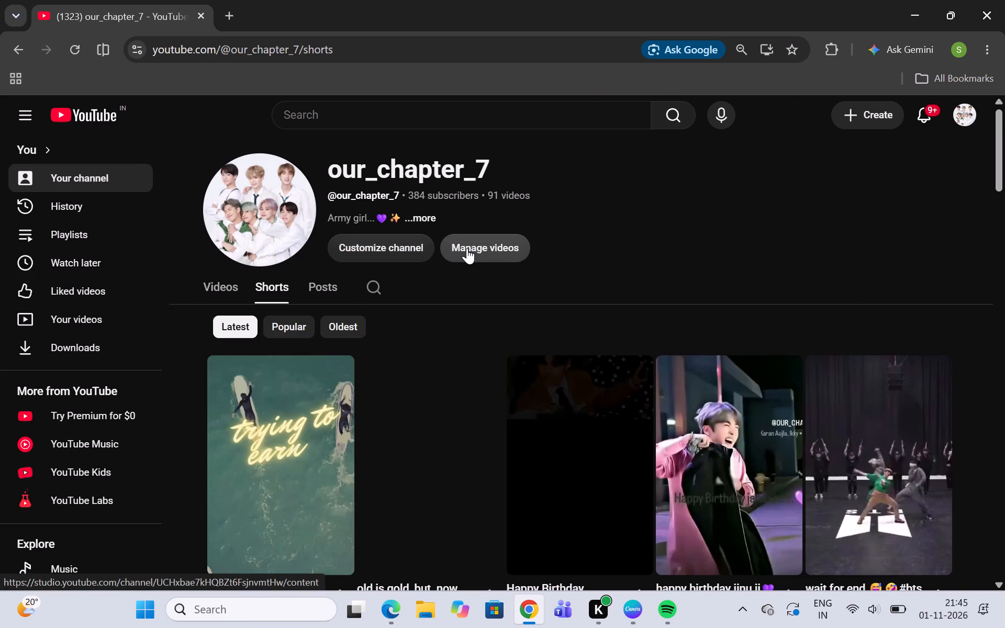
{"action": "left_click", "coordinate": [207, 287]}
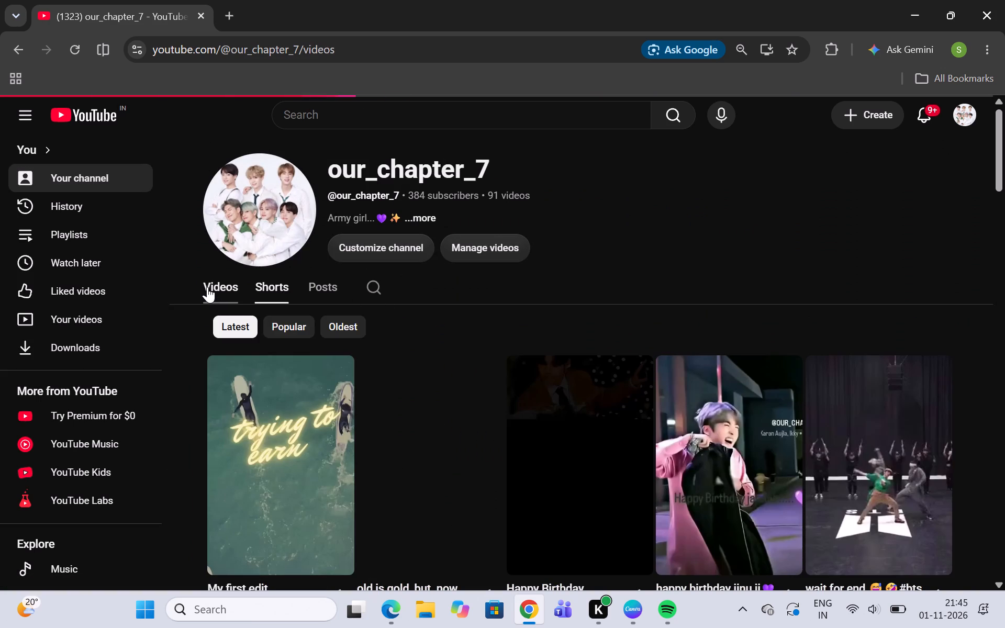
{"action": "left_click", "coordinate": [272, 284]}
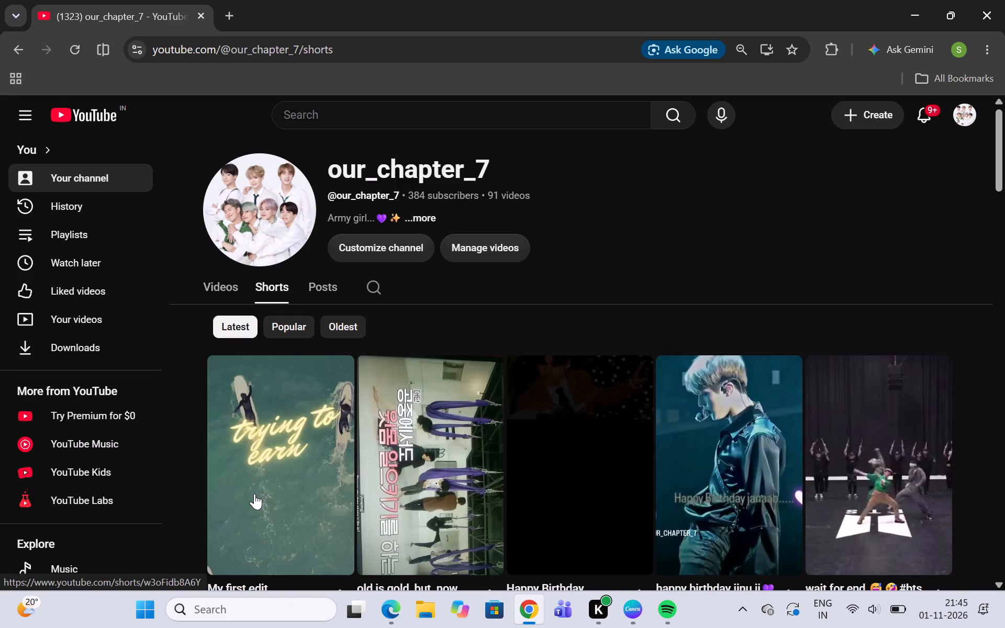
{"action": "left_click", "coordinate": [254, 494]}
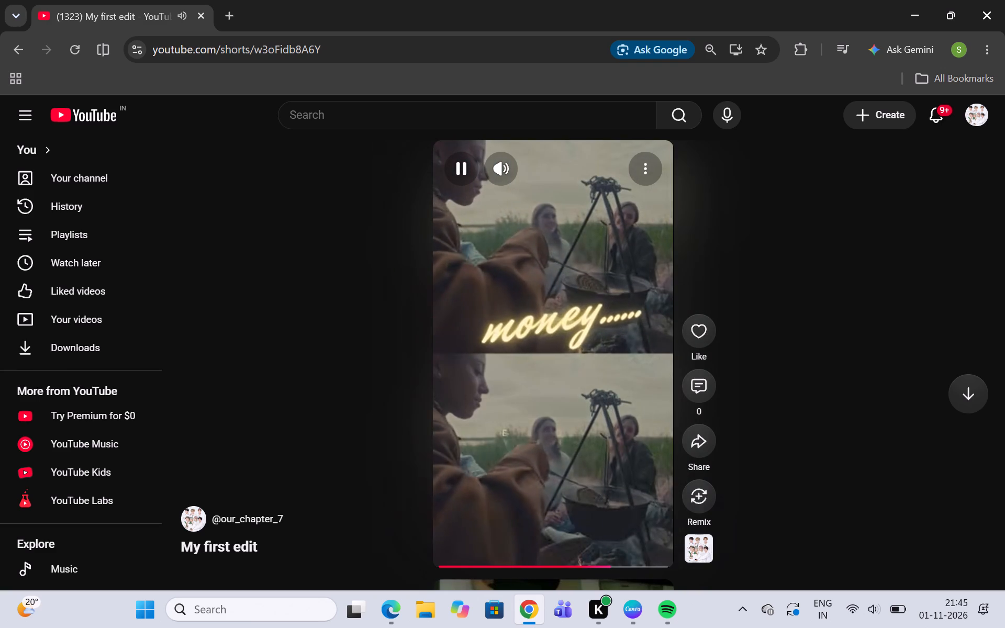
Return to the channel's Shorts list and look through the other published Shorts.
{"action": "left_click", "coordinate": [15, 45]}
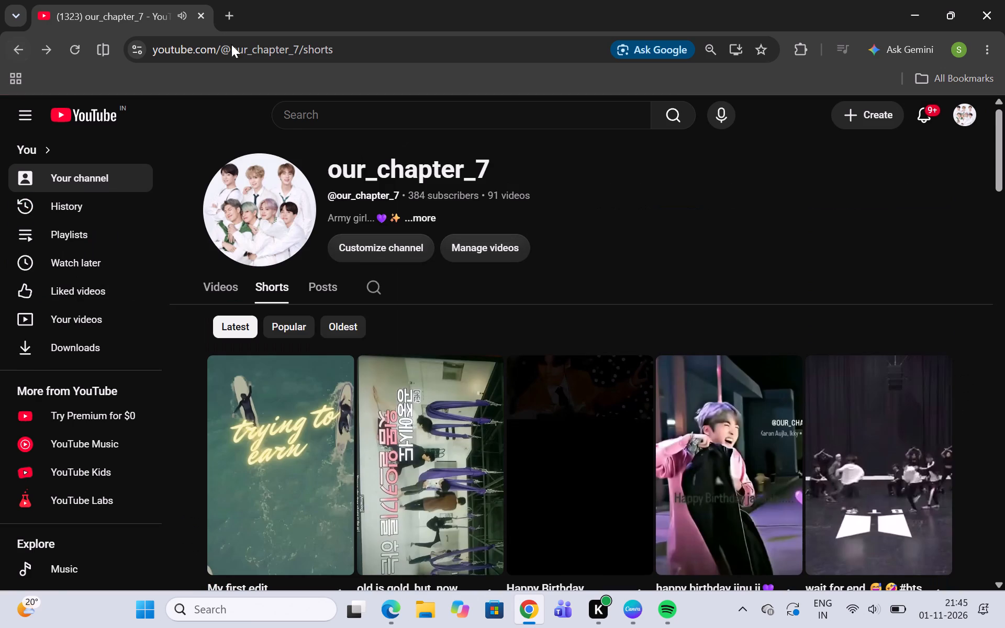
{"action": "scroll", "coordinate": [392, 552], "scroll_direction": "down", "scroll_amount": 1}
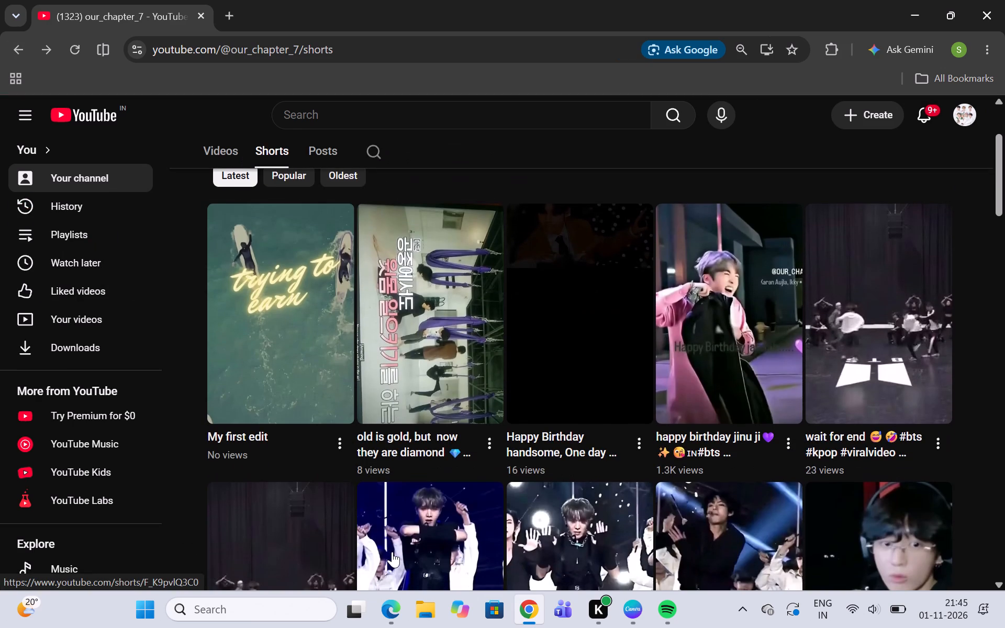
{"action": "scroll", "coordinate": [392, 552], "scroll_direction": "down", "scroll_amount": 5}
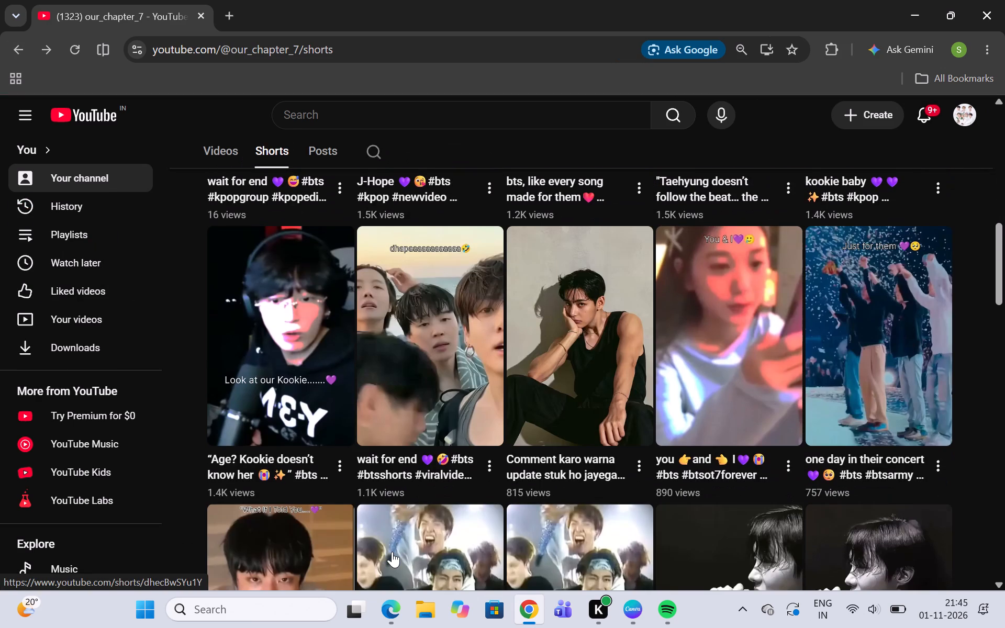
{"action": "scroll", "coordinate": [392, 552], "scroll_direction": "up", "scroll_amount": 2}
{"action": "scroll", "coordinate": [210, 45], "scroll_direction": "right", "scroll_amount": 1}
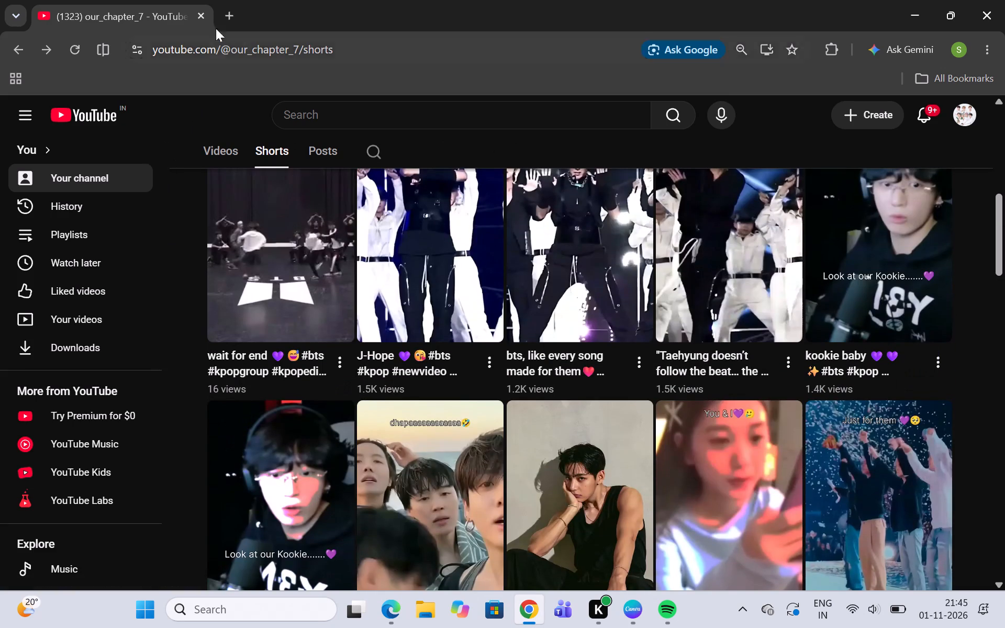
{"action": "scroll", "coordinate": [216, 28], "scroll_direction": "right", "scroll_amount": 2}
Switch back to Canva and leave the "trying to learn" design for the home page.
{"action": "left_click", "coordinate": [931, 10]}
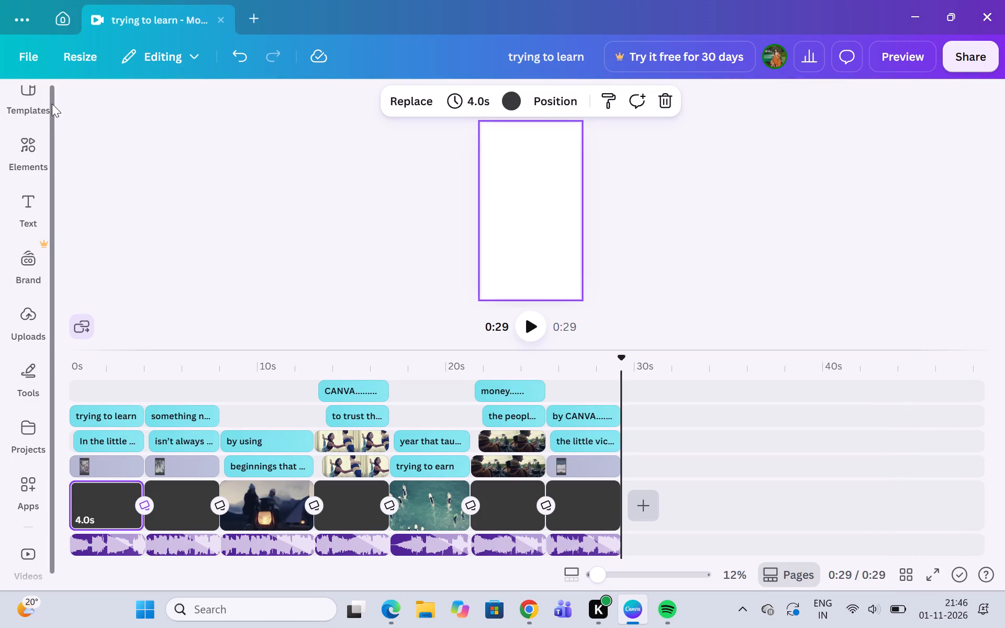
{"action": "left_click", "coordinate": [62, 14]}
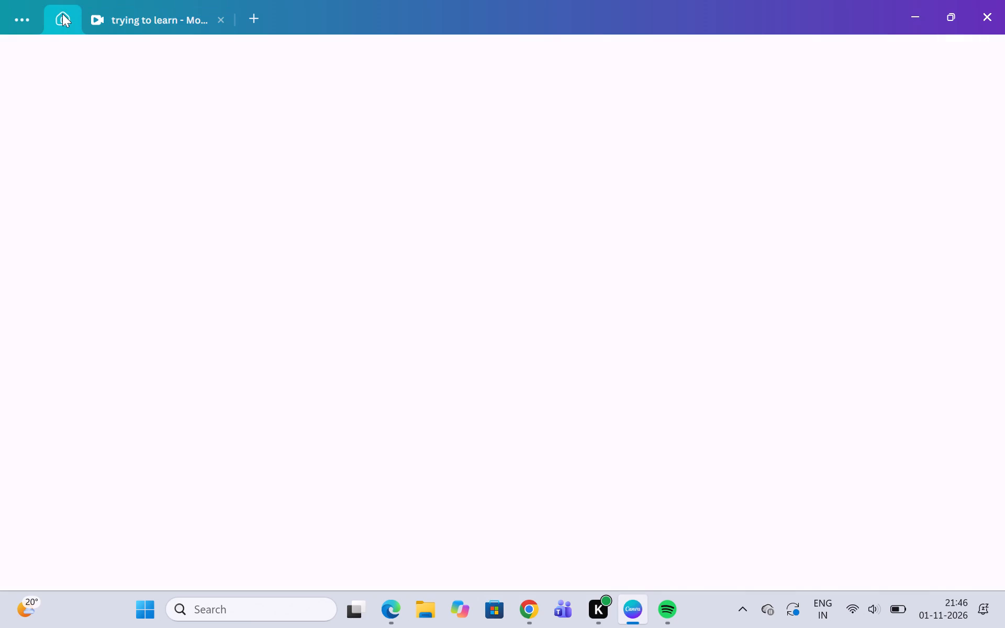
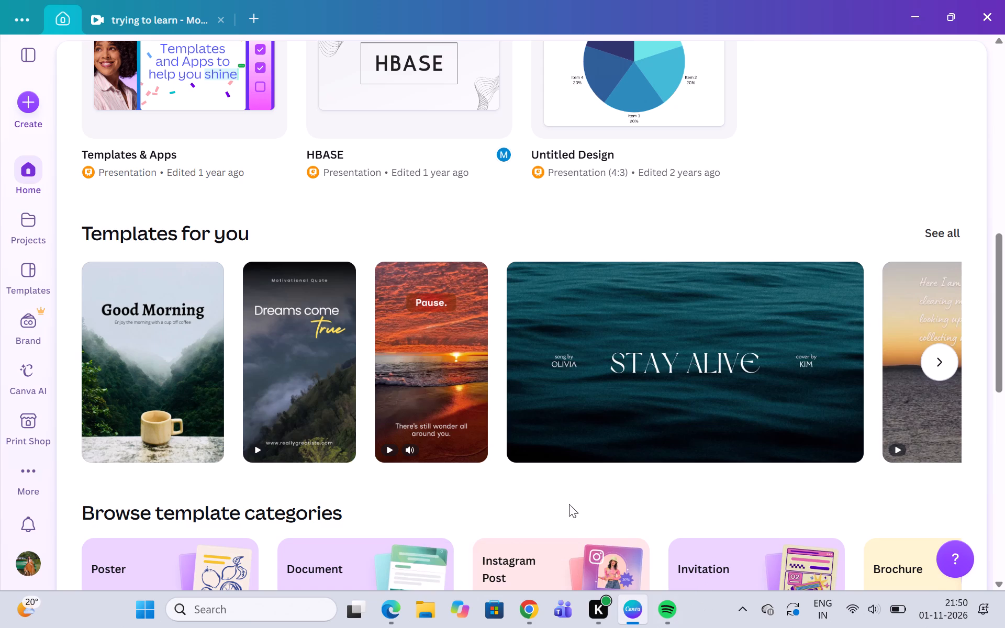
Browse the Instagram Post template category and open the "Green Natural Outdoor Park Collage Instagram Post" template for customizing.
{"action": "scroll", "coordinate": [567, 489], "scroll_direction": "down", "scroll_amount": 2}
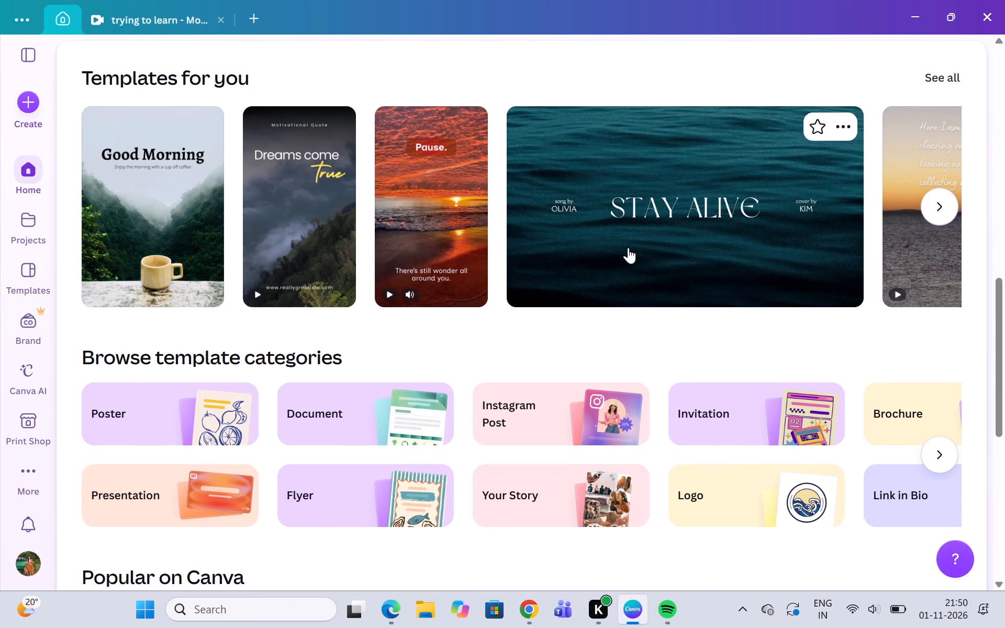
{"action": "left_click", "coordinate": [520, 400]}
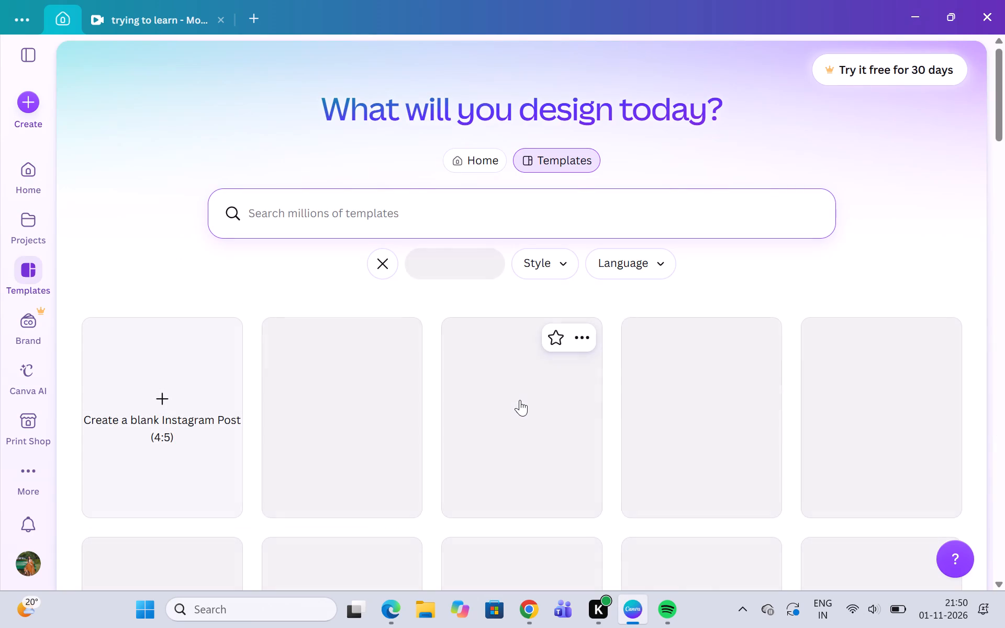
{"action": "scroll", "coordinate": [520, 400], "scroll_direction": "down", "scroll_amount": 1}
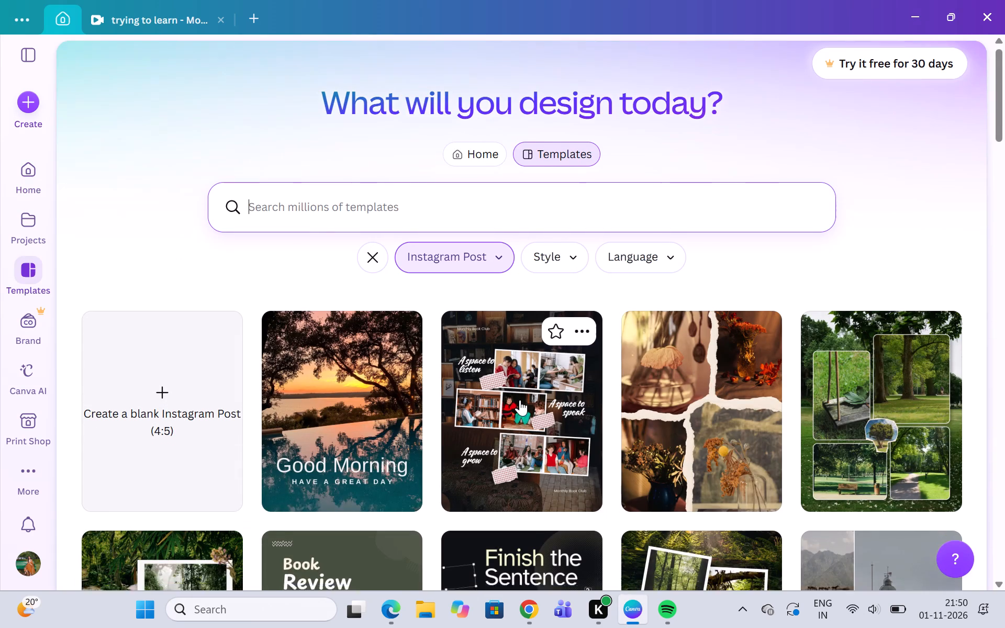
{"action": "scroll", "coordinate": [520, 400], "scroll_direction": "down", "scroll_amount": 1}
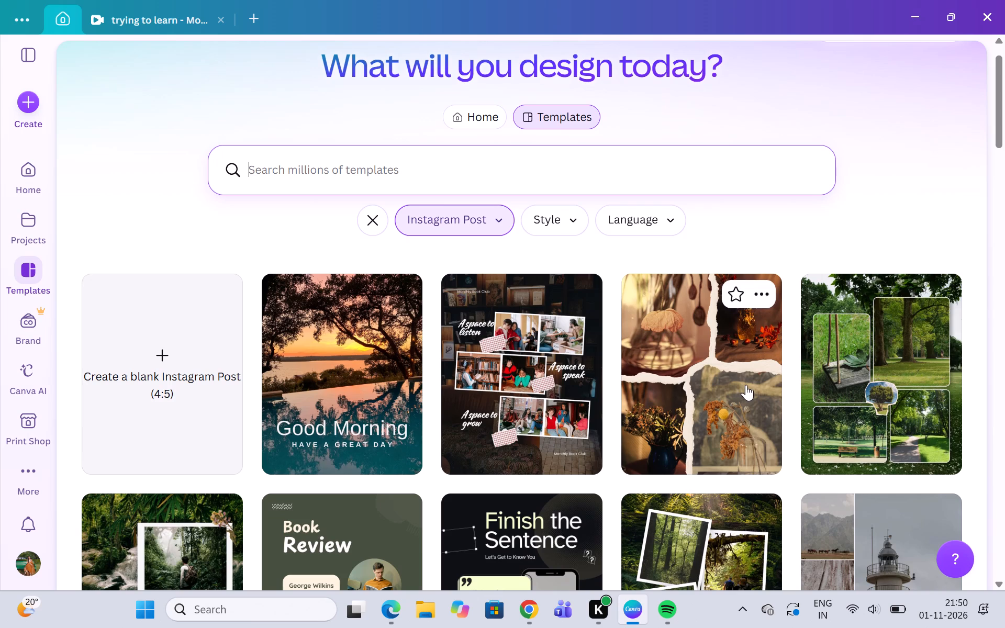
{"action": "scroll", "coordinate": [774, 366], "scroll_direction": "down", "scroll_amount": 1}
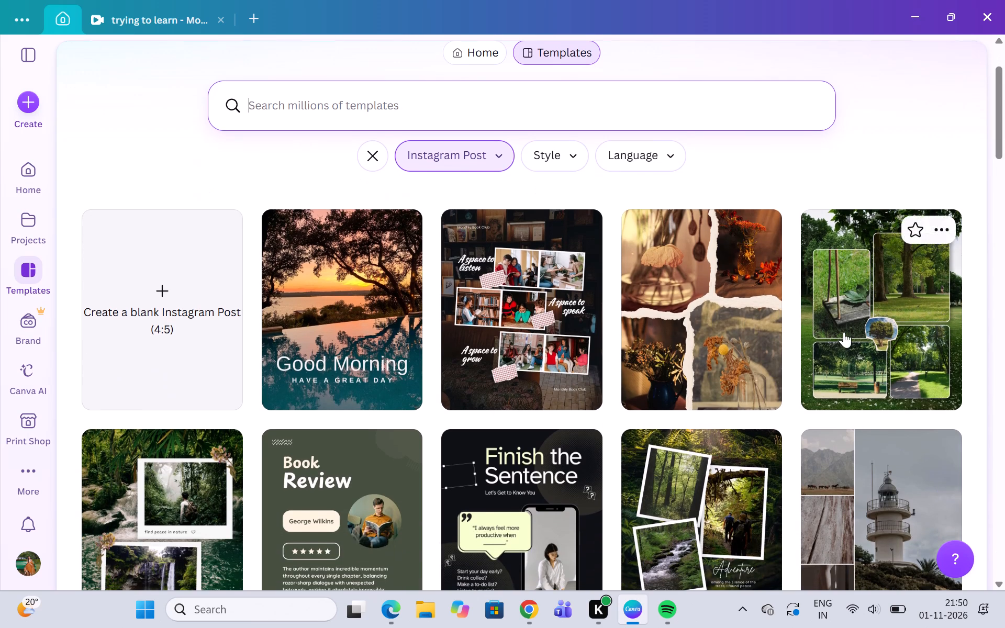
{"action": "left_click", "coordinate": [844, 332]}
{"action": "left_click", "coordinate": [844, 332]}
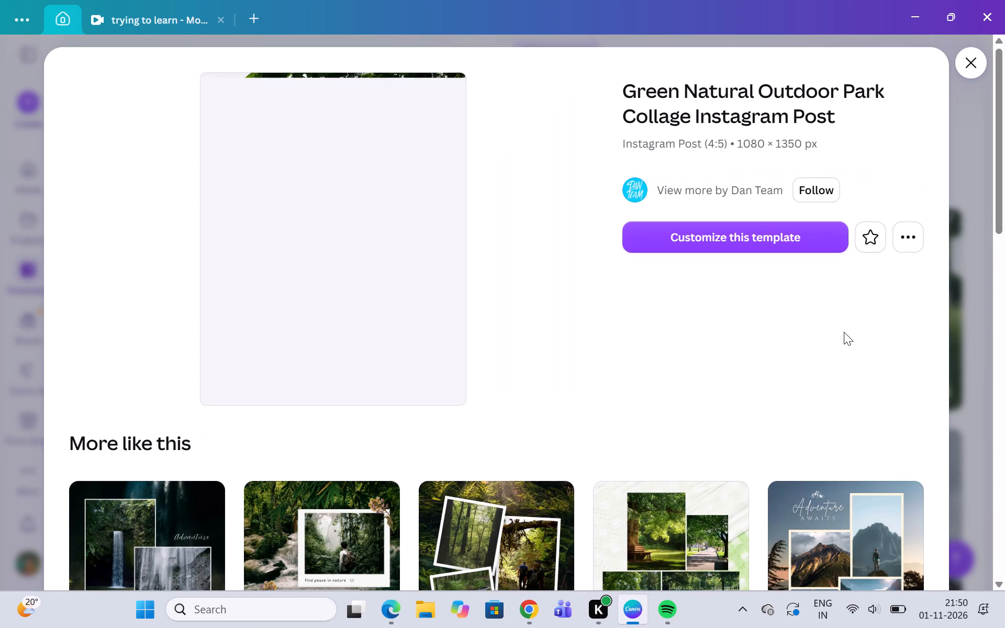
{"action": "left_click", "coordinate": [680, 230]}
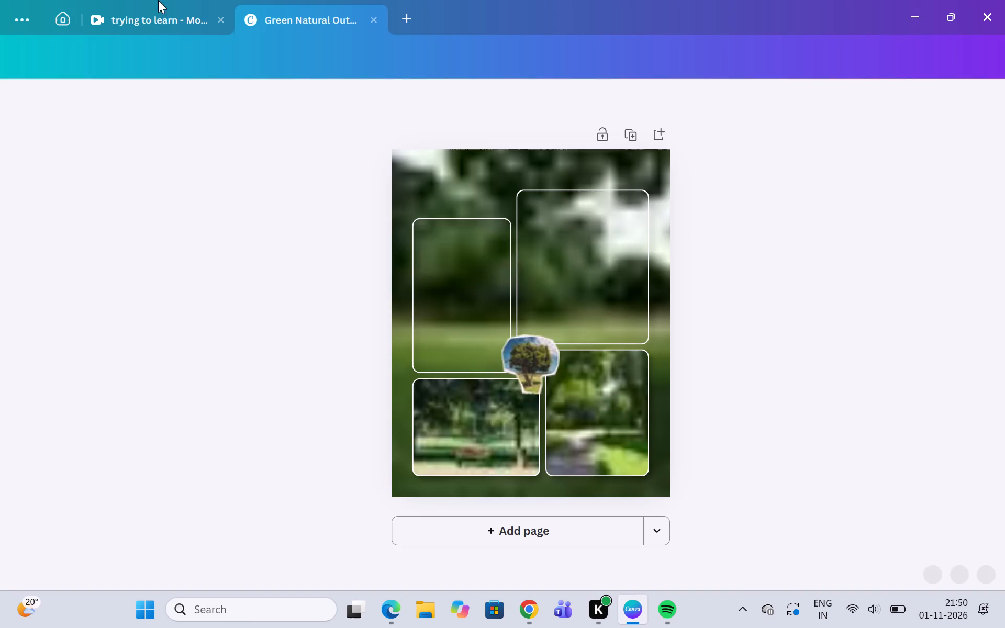
Close the park collage design and return to the "trying to learn" video design.
{"action": "left_click", "coordinate": [134, 0]}
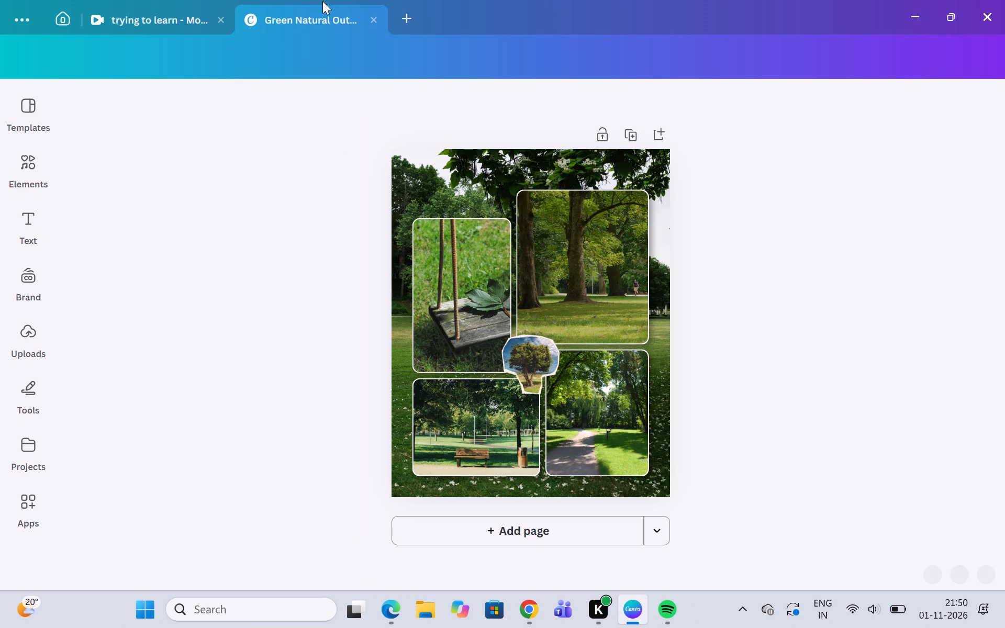
{"action": "left_click", "coordinate": [147, 1]}
{"action": "left_click", "coordinate": [185, 12]}
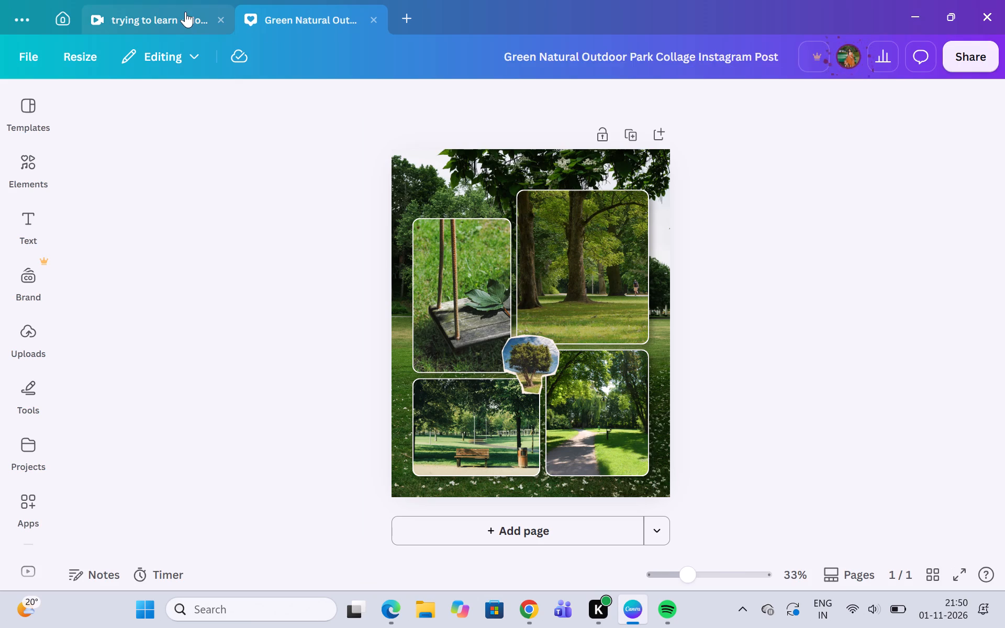
{"action": "left_click", "coordinate": [372, 18]}
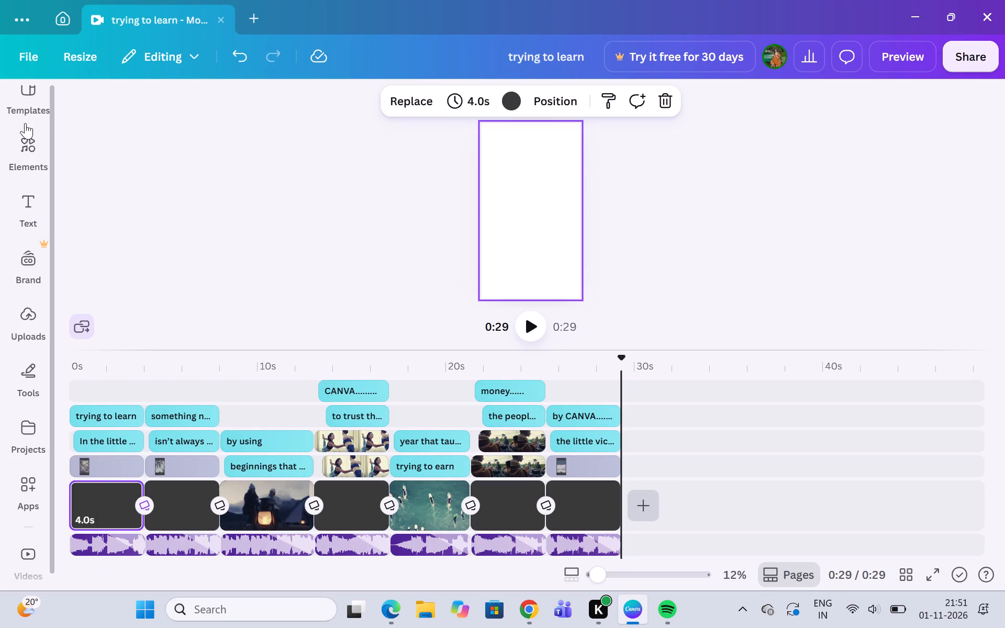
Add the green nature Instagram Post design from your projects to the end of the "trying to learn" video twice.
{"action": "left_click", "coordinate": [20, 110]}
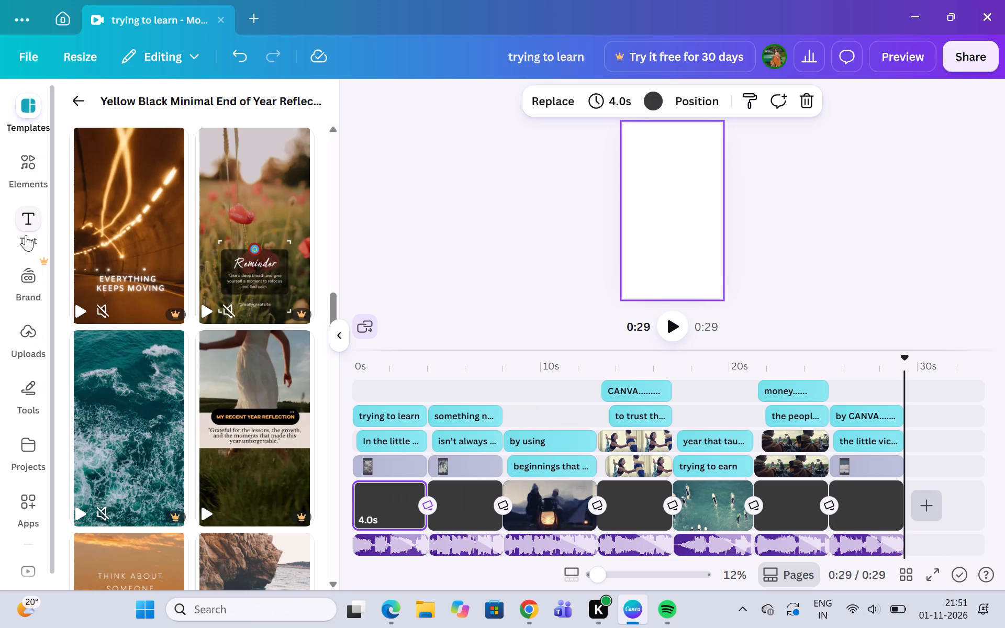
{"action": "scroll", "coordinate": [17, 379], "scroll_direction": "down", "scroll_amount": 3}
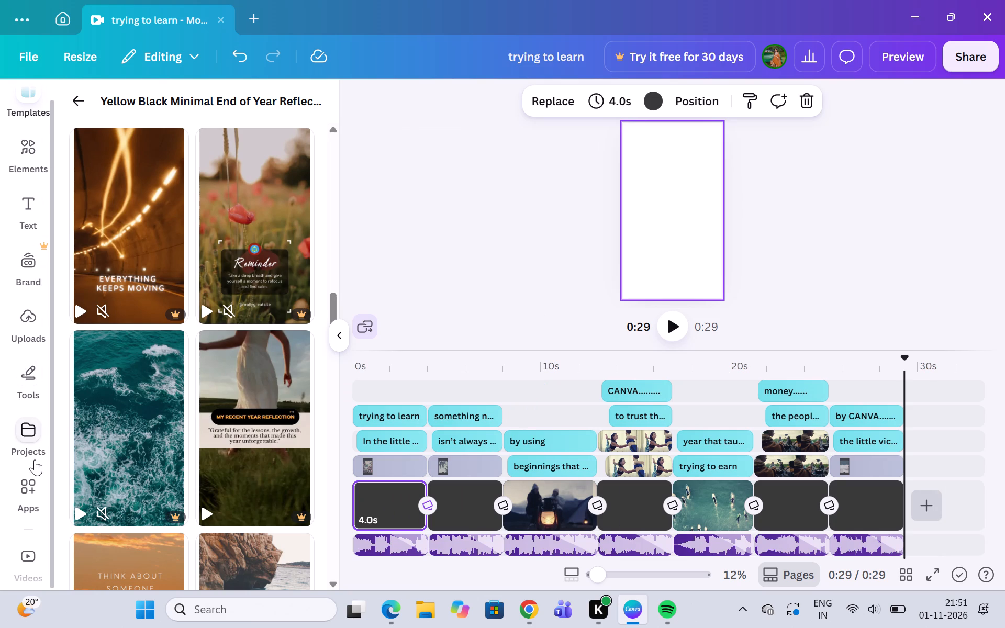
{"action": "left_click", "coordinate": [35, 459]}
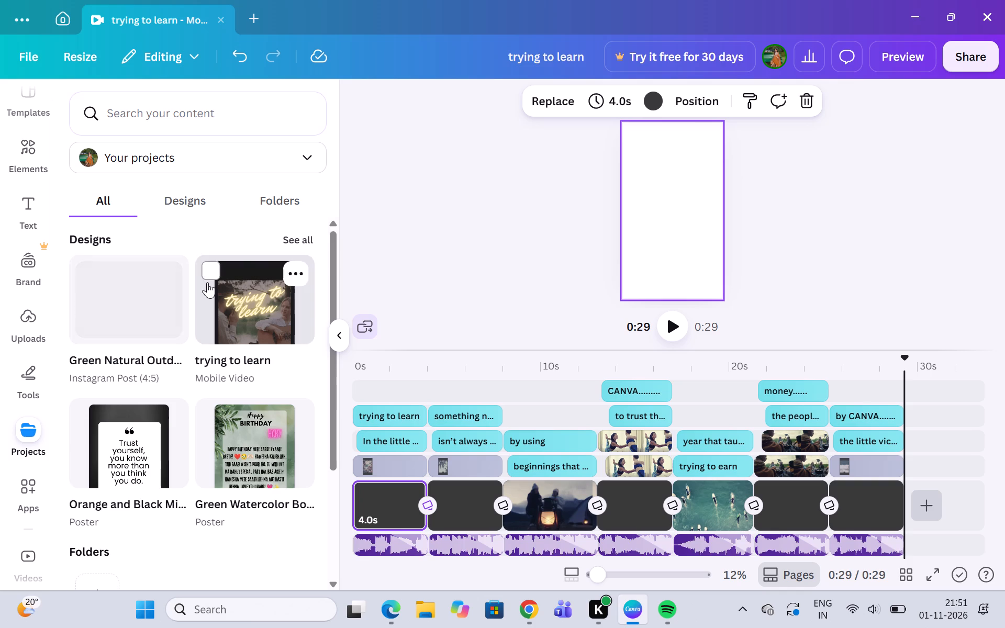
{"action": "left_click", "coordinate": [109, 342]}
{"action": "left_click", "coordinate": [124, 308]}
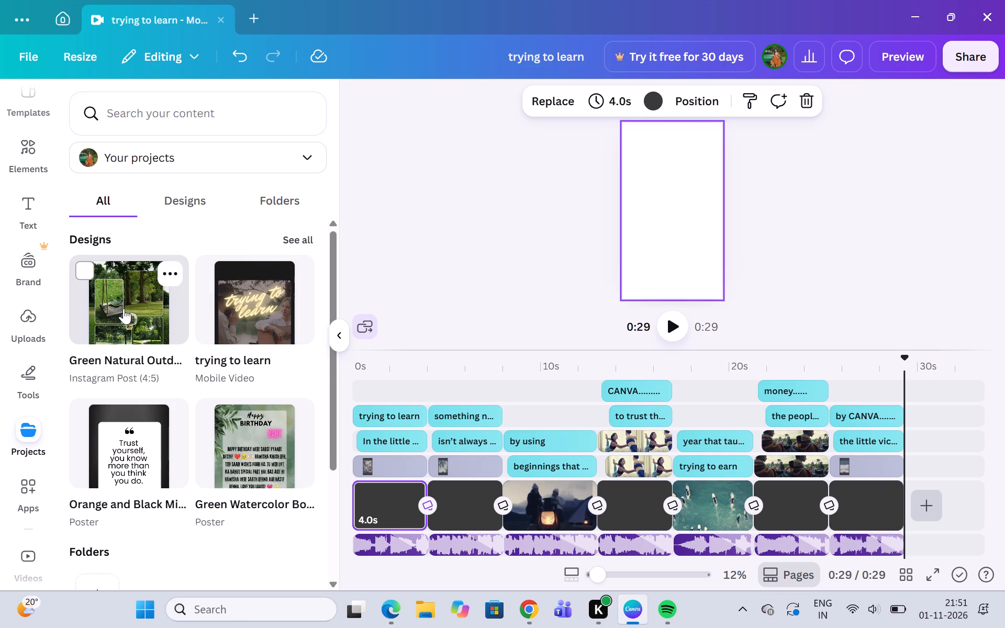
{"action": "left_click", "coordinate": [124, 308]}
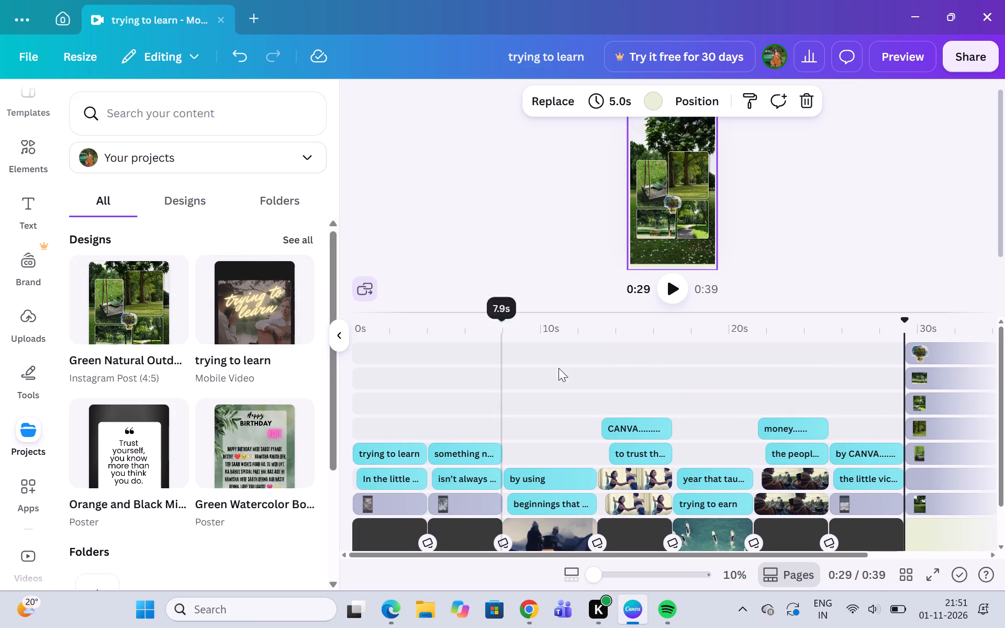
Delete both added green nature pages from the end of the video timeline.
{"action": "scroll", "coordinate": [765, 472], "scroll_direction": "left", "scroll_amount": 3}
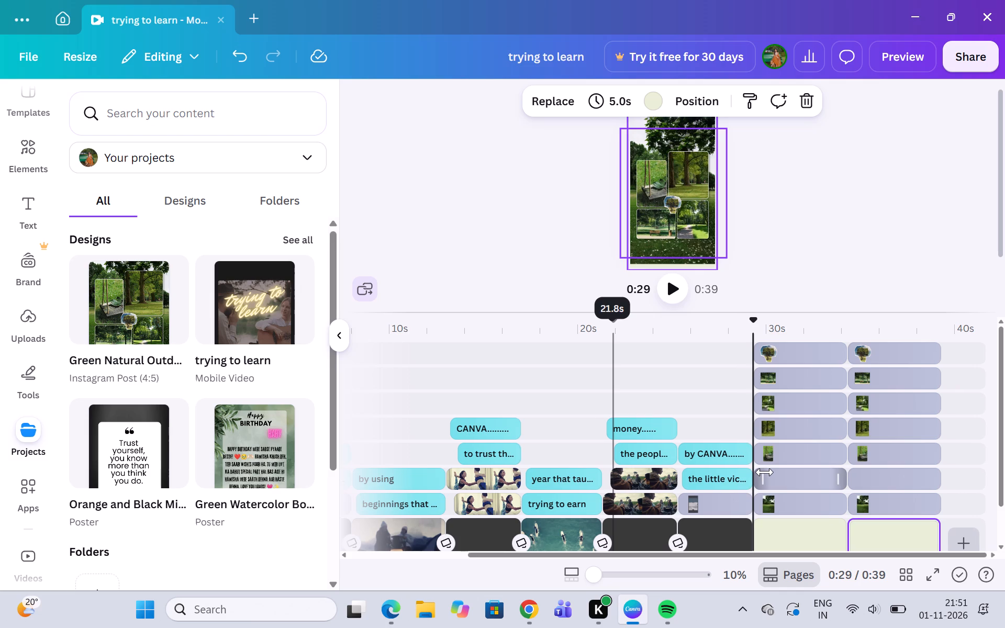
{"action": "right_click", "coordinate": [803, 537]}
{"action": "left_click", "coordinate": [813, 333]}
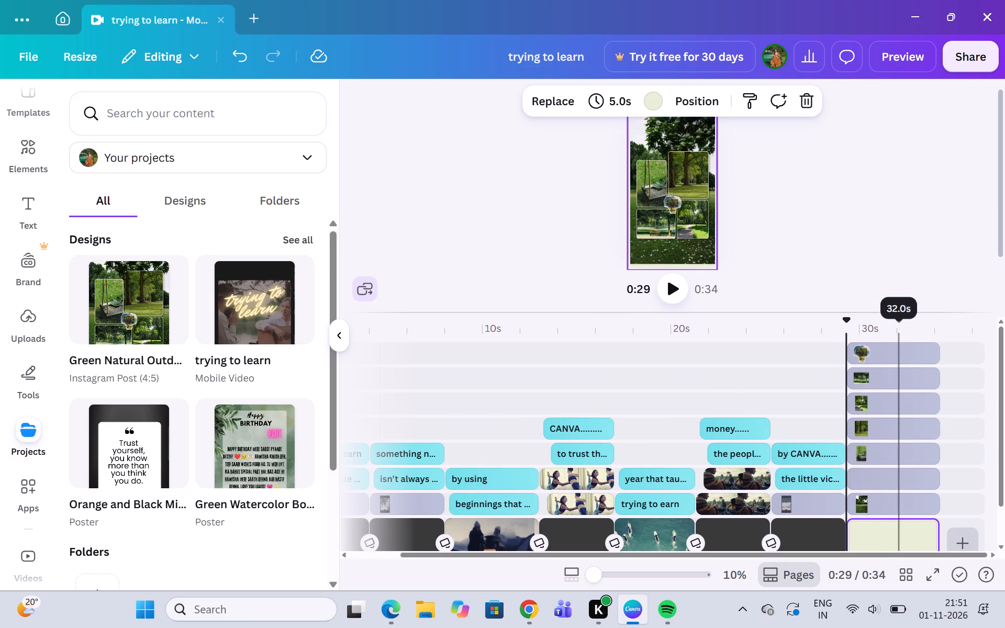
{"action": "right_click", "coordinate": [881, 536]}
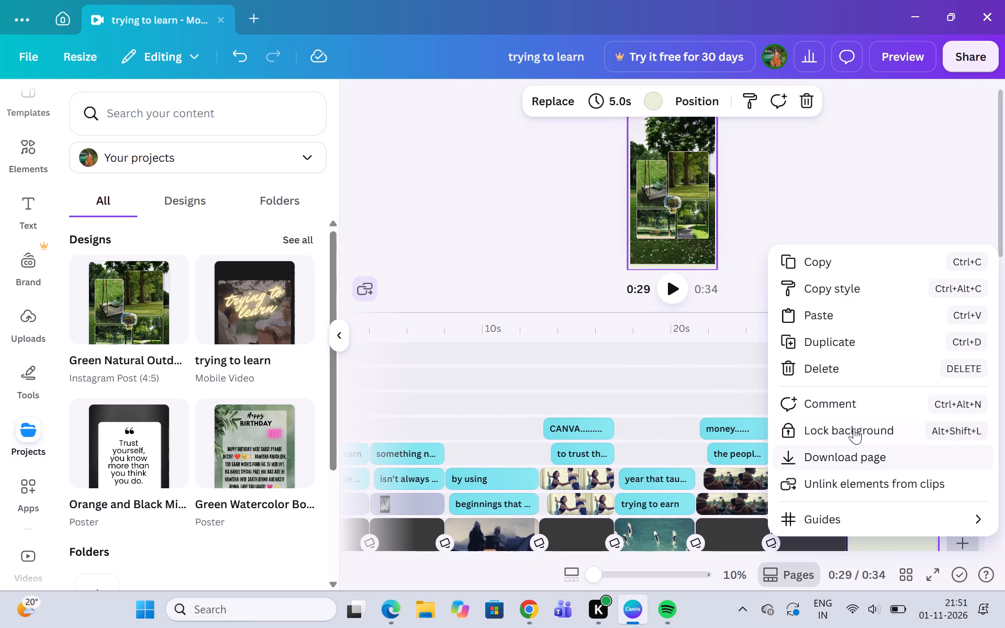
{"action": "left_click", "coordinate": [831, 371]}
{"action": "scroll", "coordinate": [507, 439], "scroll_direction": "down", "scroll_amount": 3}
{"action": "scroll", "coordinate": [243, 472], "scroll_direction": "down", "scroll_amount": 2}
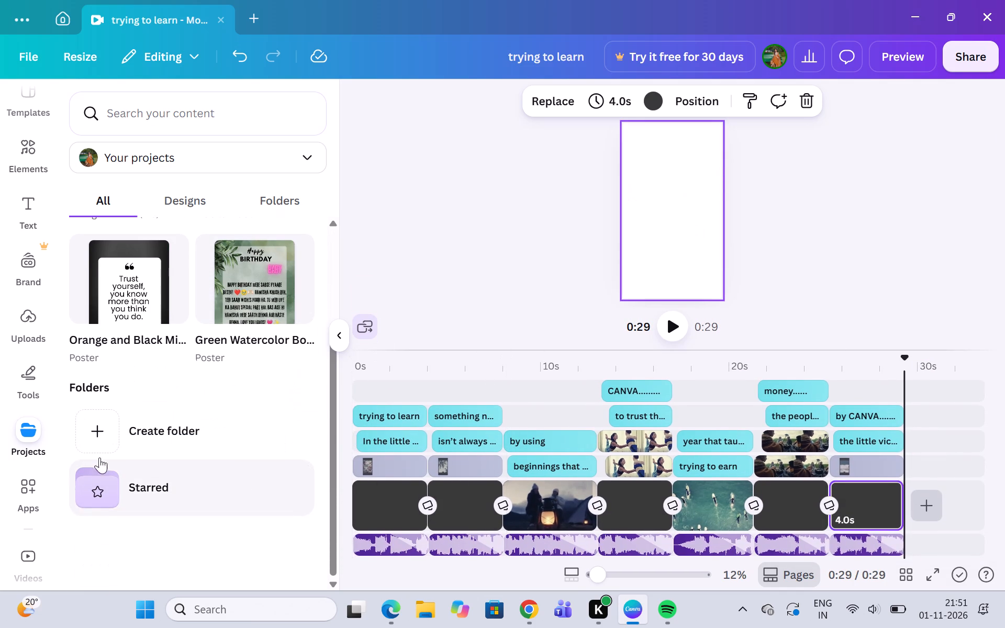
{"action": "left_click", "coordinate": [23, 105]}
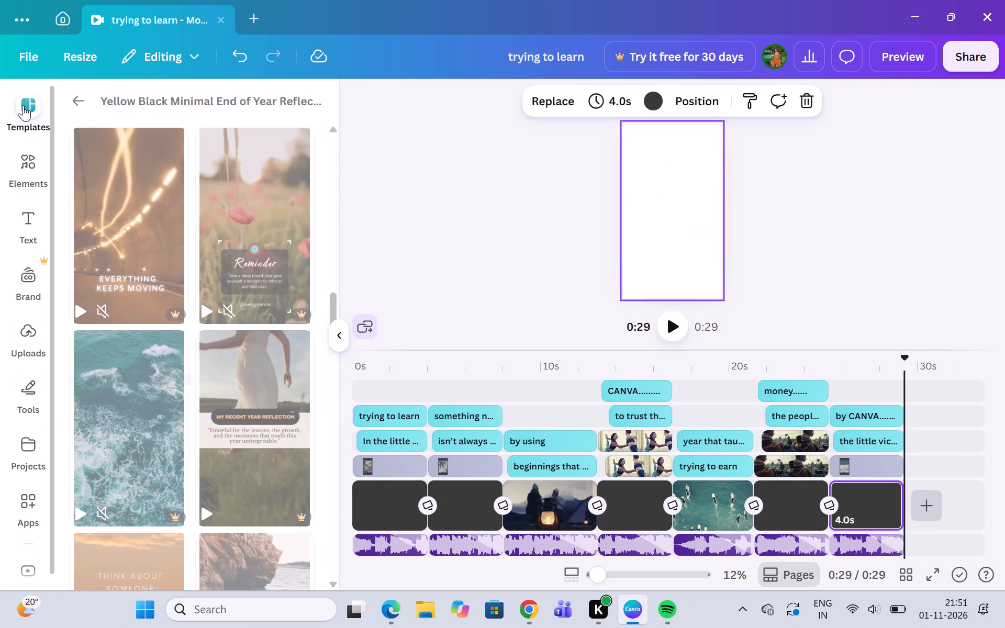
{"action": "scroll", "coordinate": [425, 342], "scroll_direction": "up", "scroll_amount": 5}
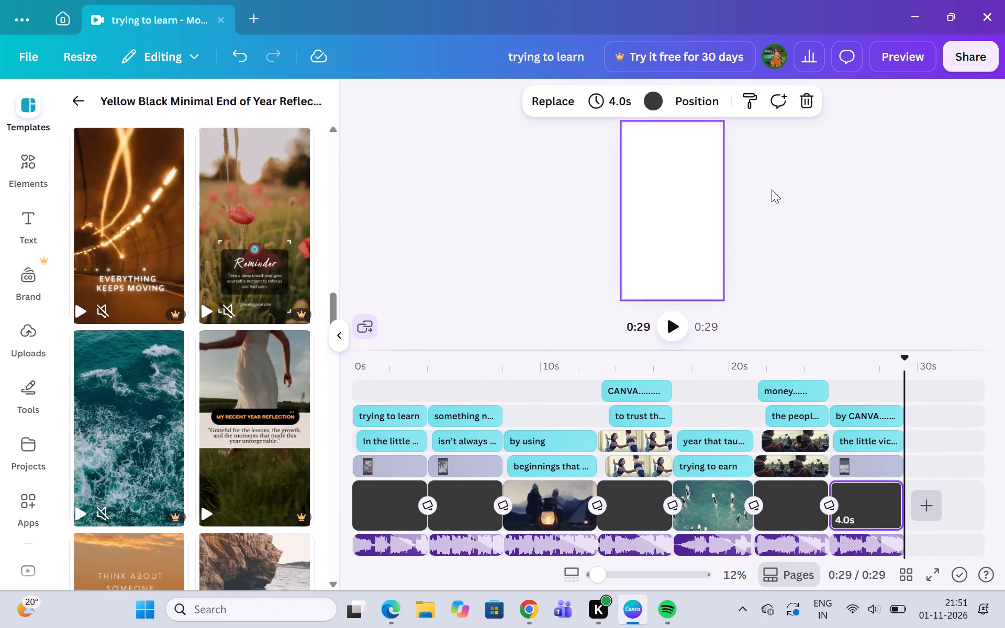
Delete the last page of the timeline, the 4.0s clip with the "by CANVA" text.
{"action": "left_click", "coordinate": [811, 98]}
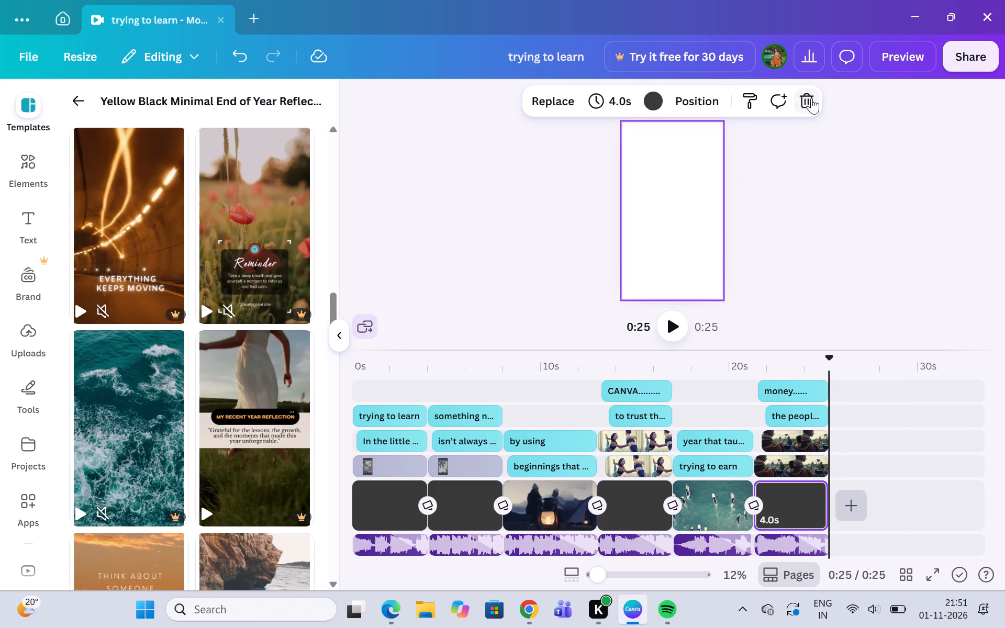
Delete all remaining pages of the "trying to learn" video one by one, working back from the end of the timeline.
{"action": "left_click", "coordinate": [811, 98]}
{"action": "triple_click", "coordinate": [811, 98]}
{"action": "left_click", "coordinate": [811, 98]}
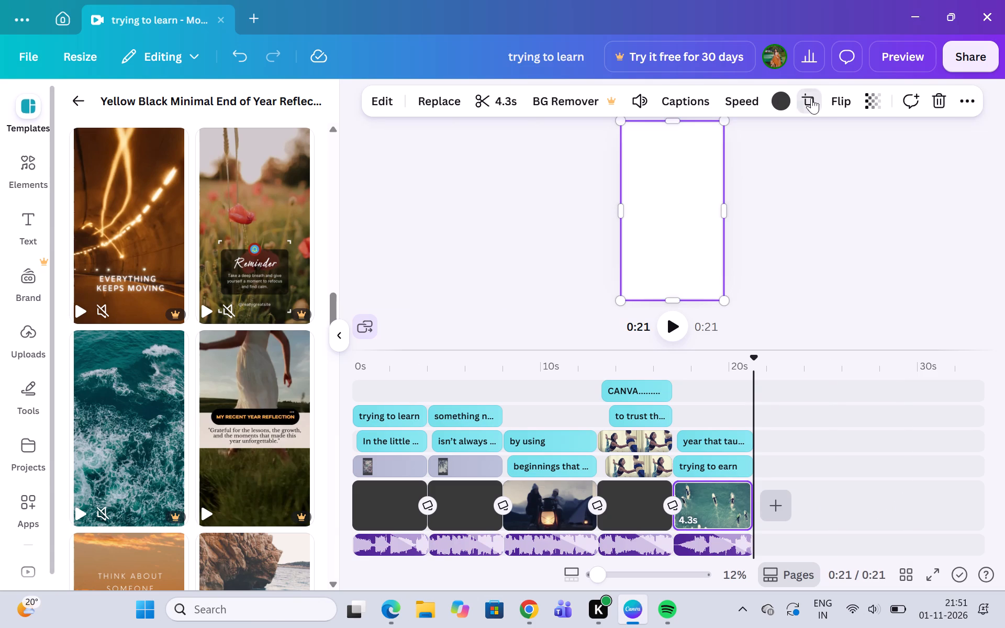
{"action": "scroll", "coordinate": [722, 206], "scroll_direction": "up", "scroll_amount": 2}
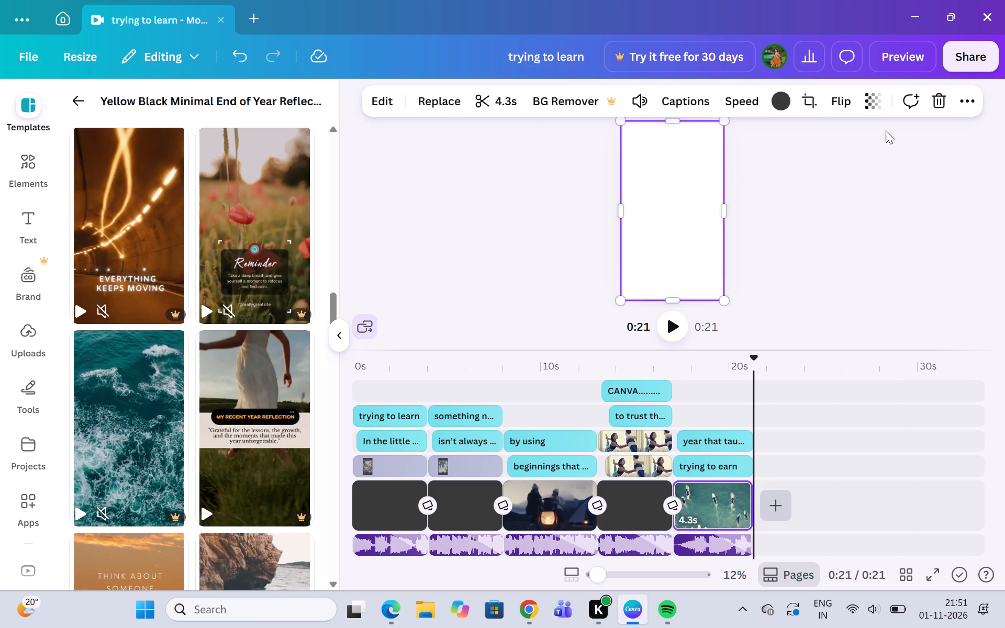
{"action": "left_click", "coordinate": [947, 101]}
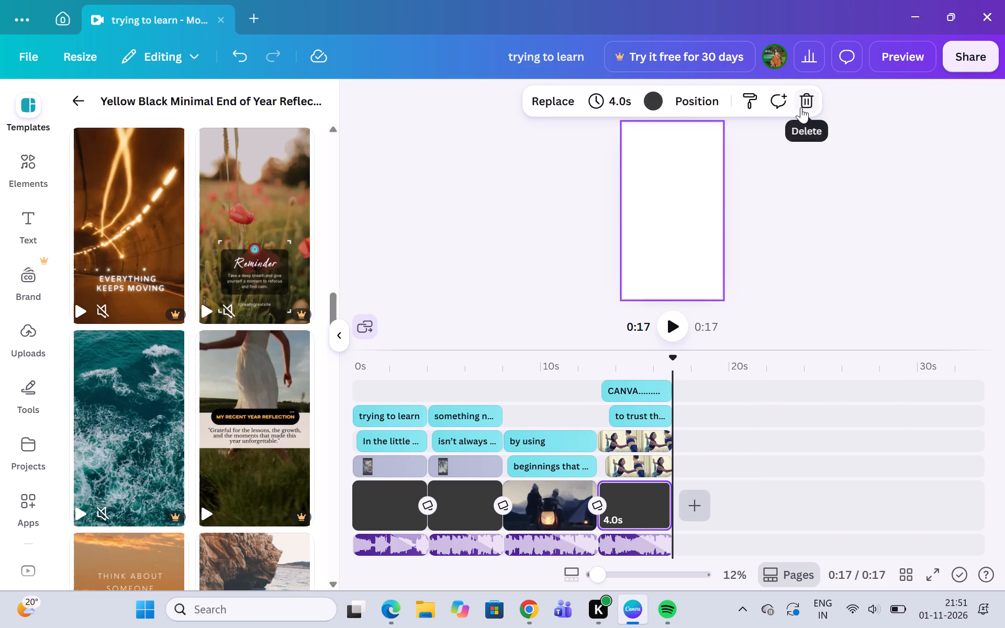
{"action": "left_click", "coordinate": [801, 107]}
{"action": "left_click", "coordinate": [973, 105]}
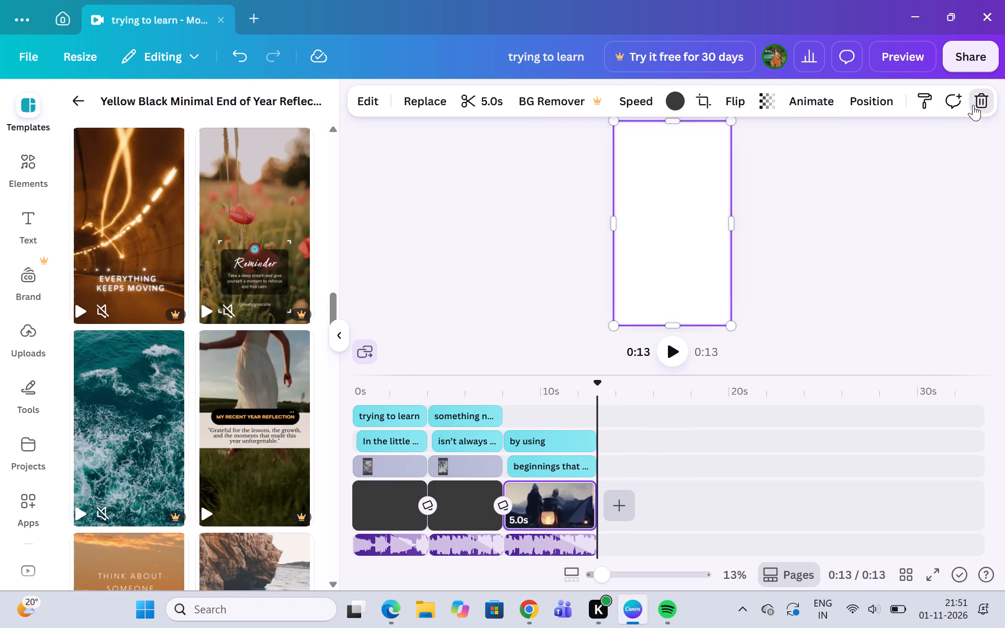
{"action": "left_click", "coordinate": [813, 109]}
{"action": "left_click", "coordinate": [813, 109]}
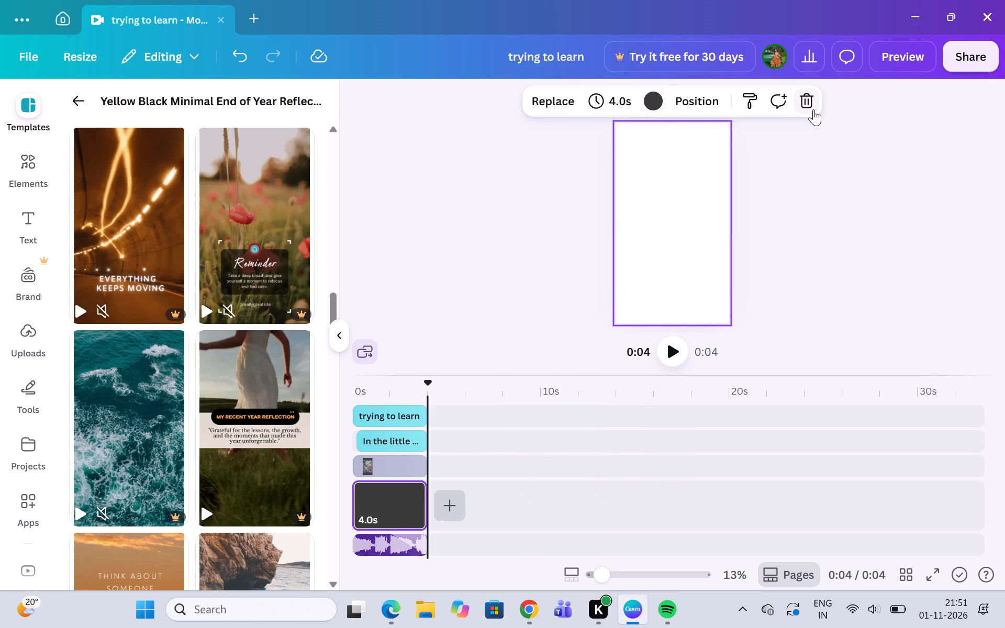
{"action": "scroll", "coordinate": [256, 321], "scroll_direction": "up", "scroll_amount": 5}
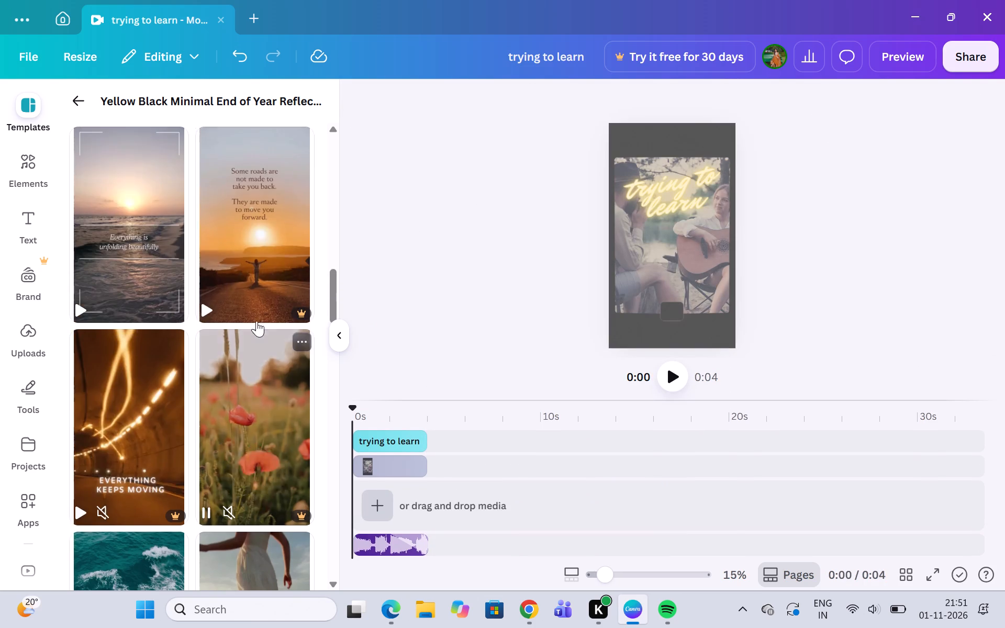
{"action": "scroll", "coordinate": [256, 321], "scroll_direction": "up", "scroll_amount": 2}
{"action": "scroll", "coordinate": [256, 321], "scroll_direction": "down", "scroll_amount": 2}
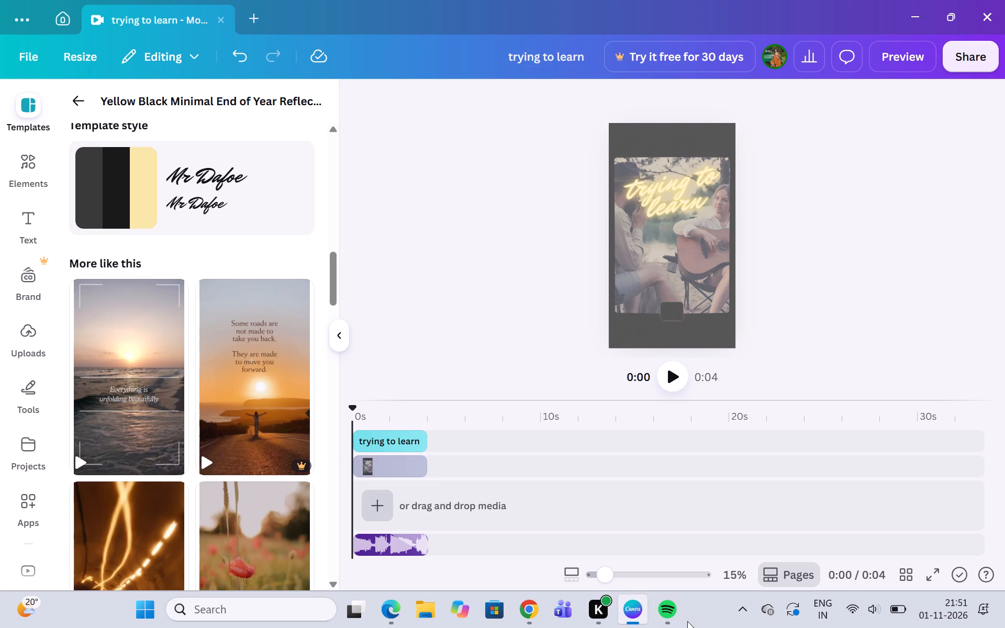
Switch to Chrome and start a Google search beginning with "w" in a new browser tab.
{"action": "left_click", "coordinate": [540, 608]}
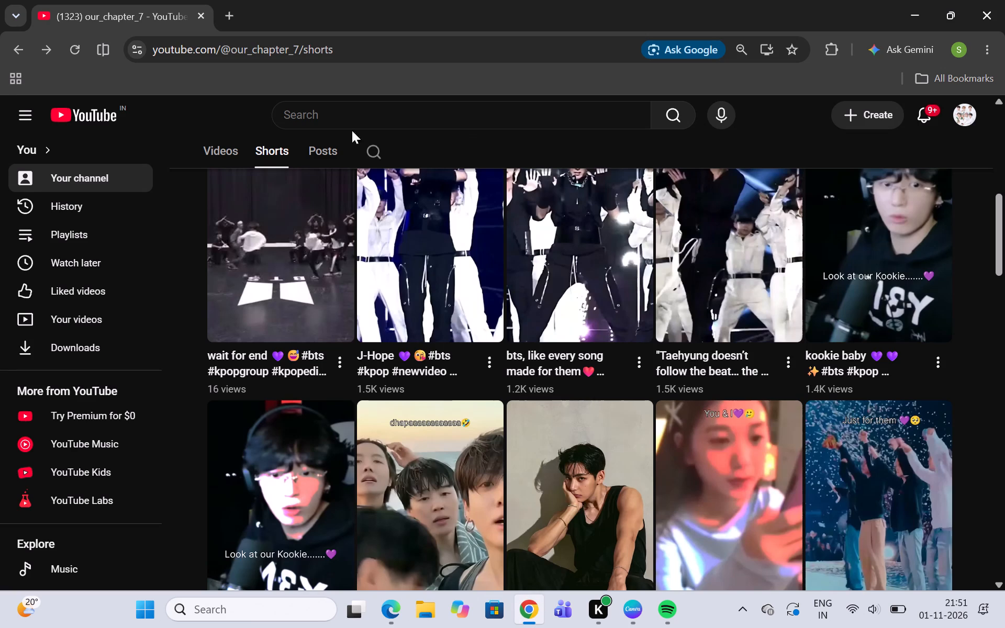
{"action": "left_click", "coordinate": [224, 16]}
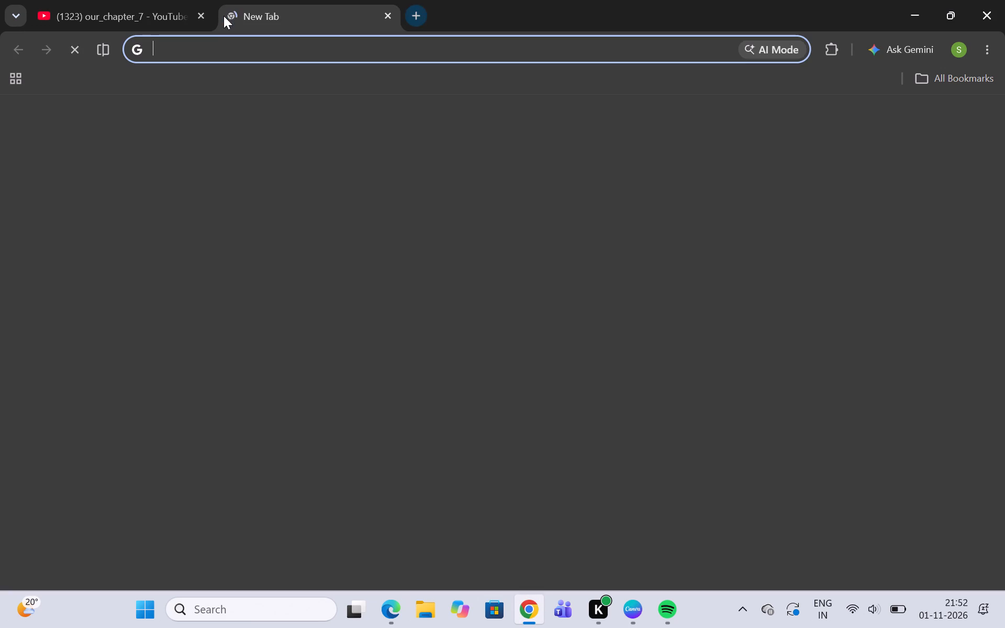
{"action": "left_click", "coordinate": [380, 323]}
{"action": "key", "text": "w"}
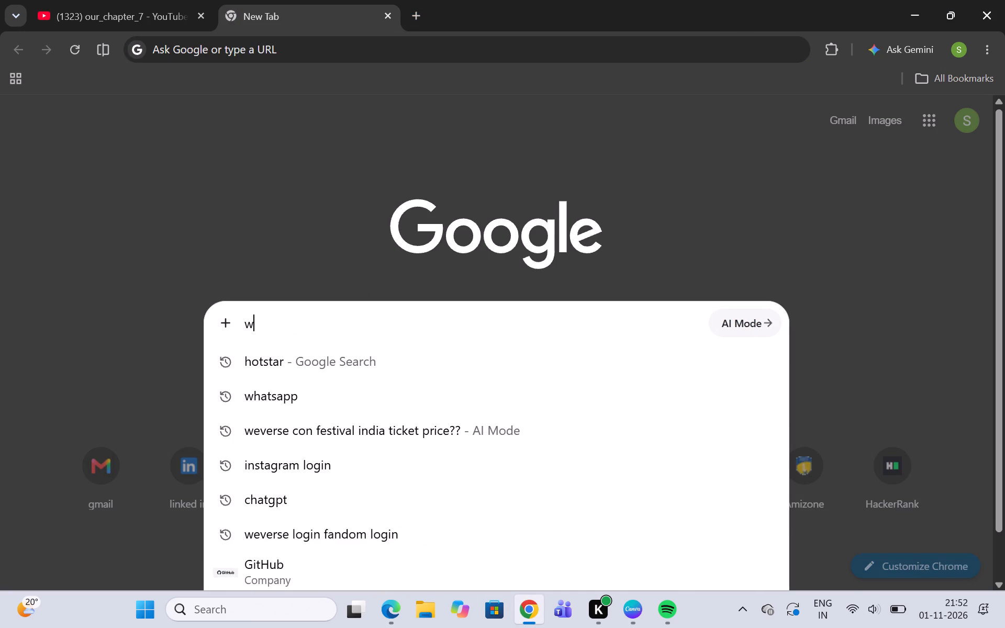
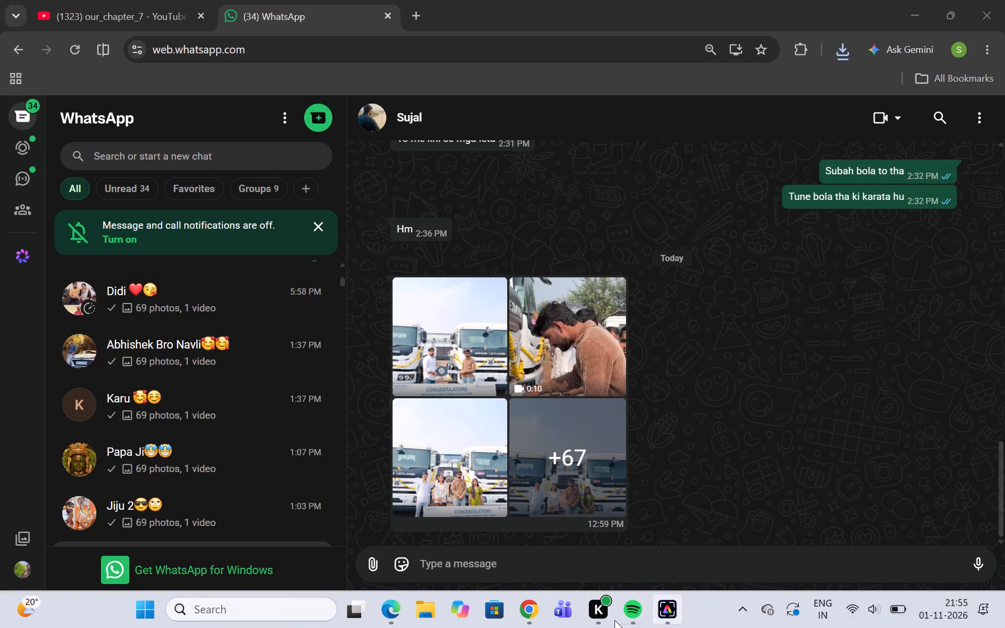
Launch the Canva app from the recent Windows searches.
{"action": "left_click", "coordinate": [295, 597]}
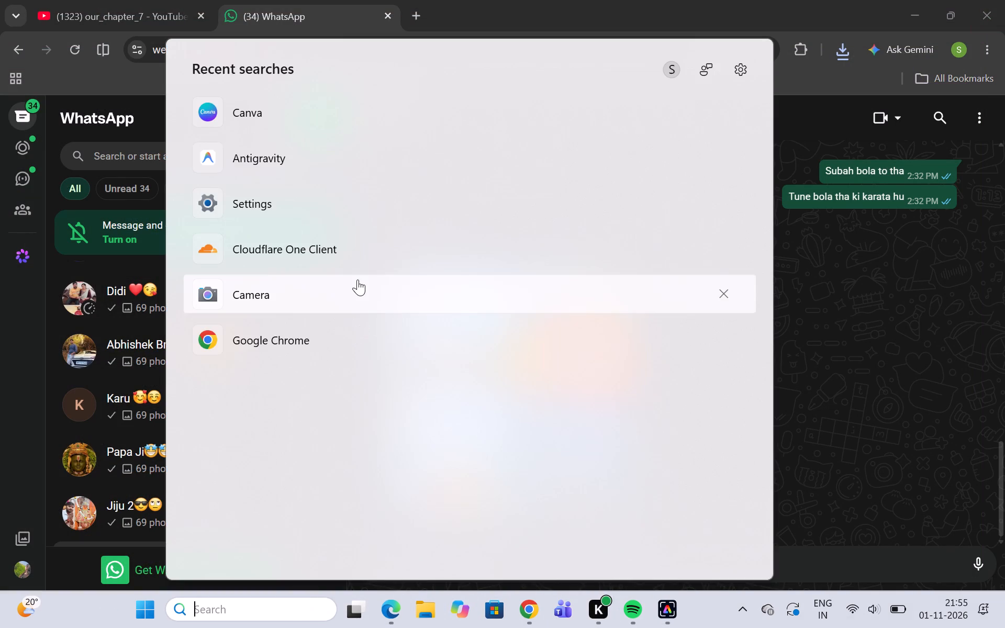
{"action": "left_click", "coordinate": [280, 115]}
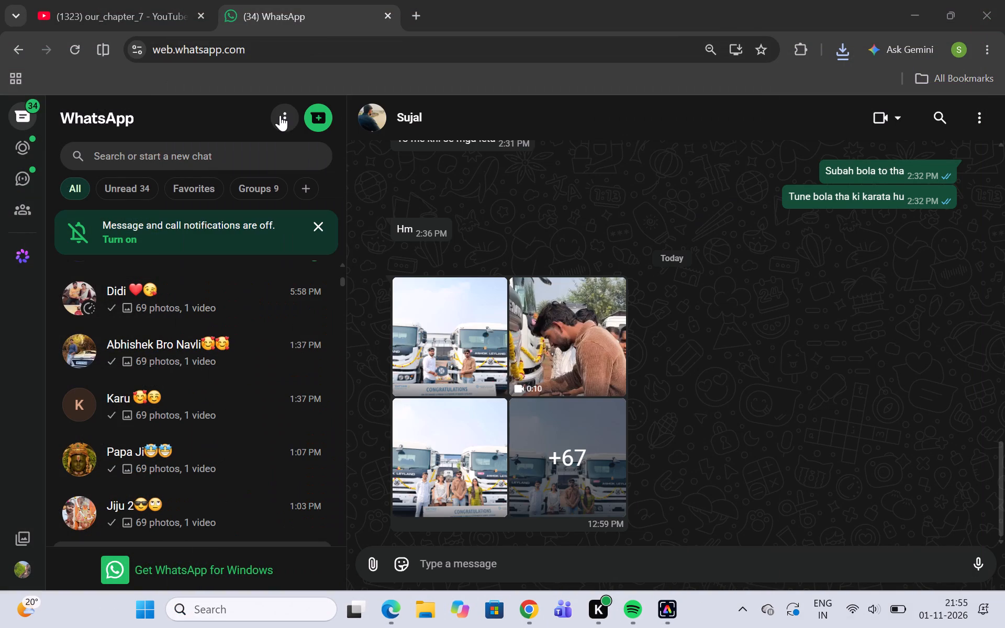